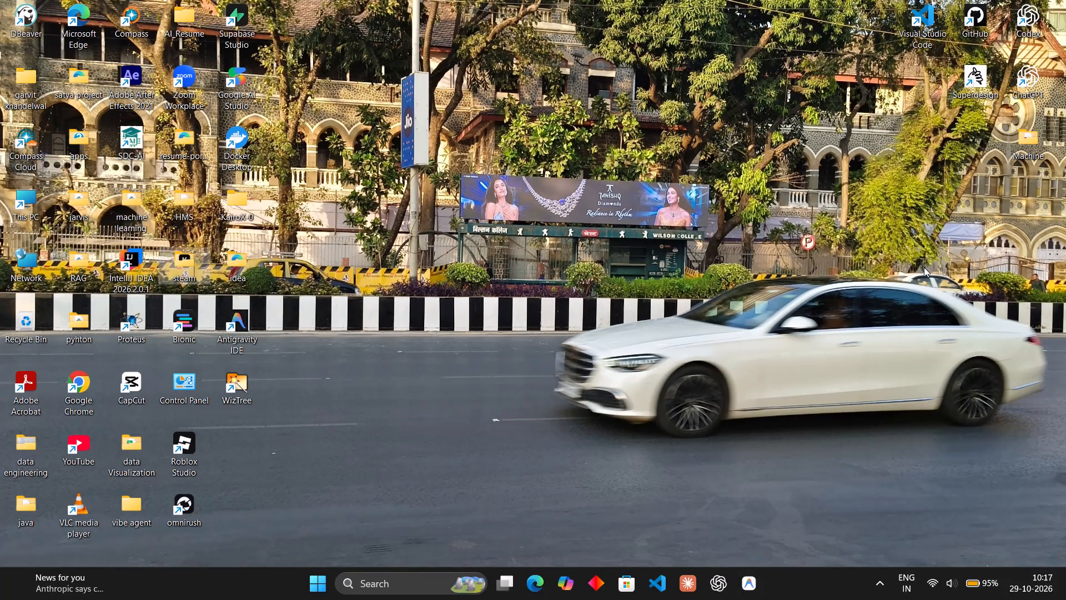
# Launch the needed application from the categorized list of installed apps.
pyautogui.click(320, 585)
pyautogui.scroll(-1, 404, 429)
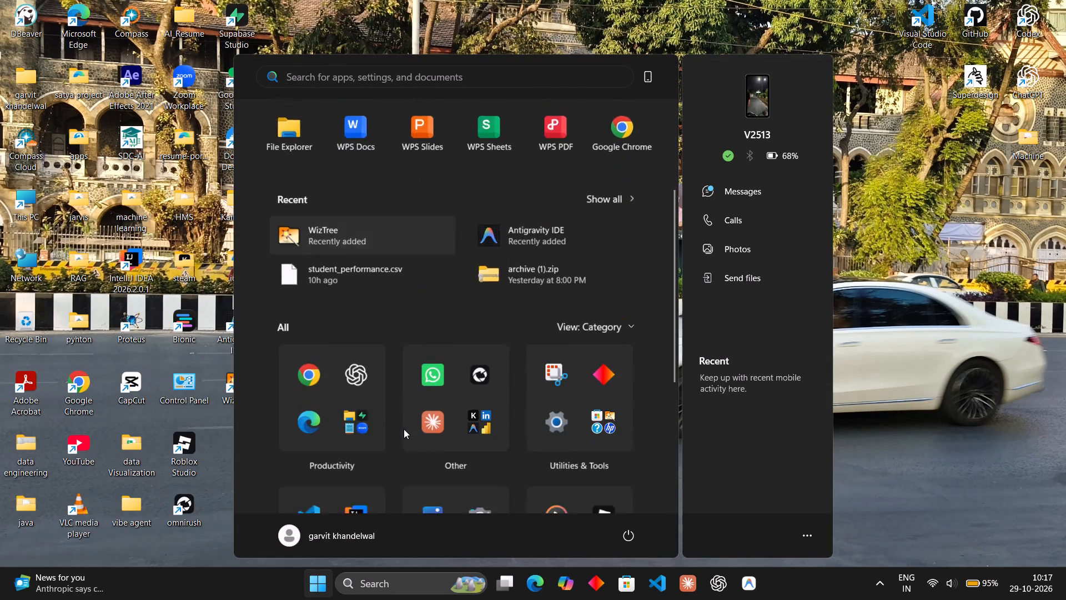
pyautogui.click(424, 293)
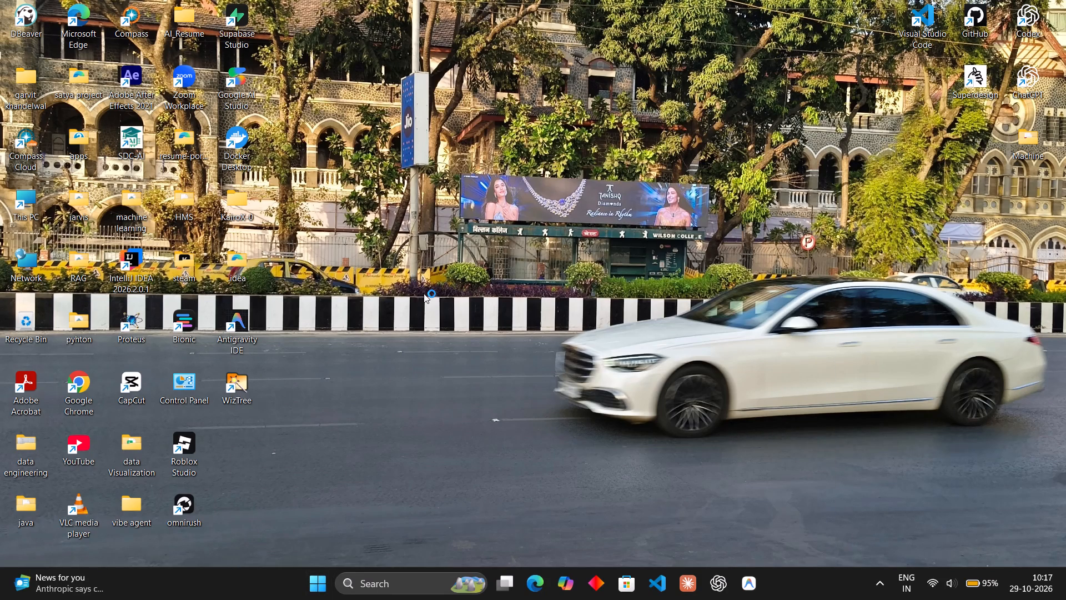
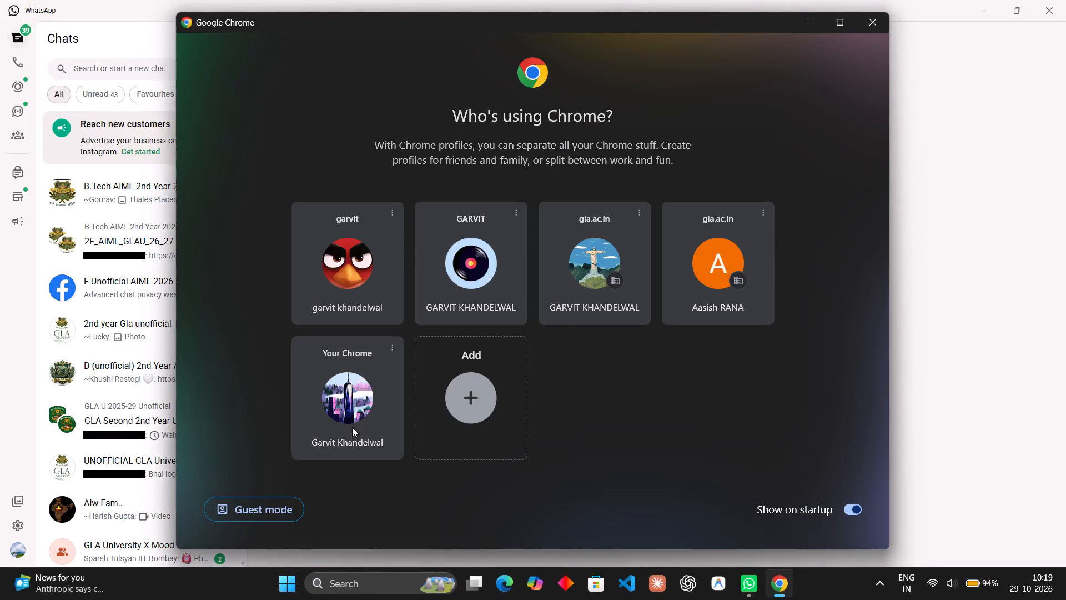
# Open the browser with the profile labelled "Your Chrome".
pyautogui.click(352, 427)
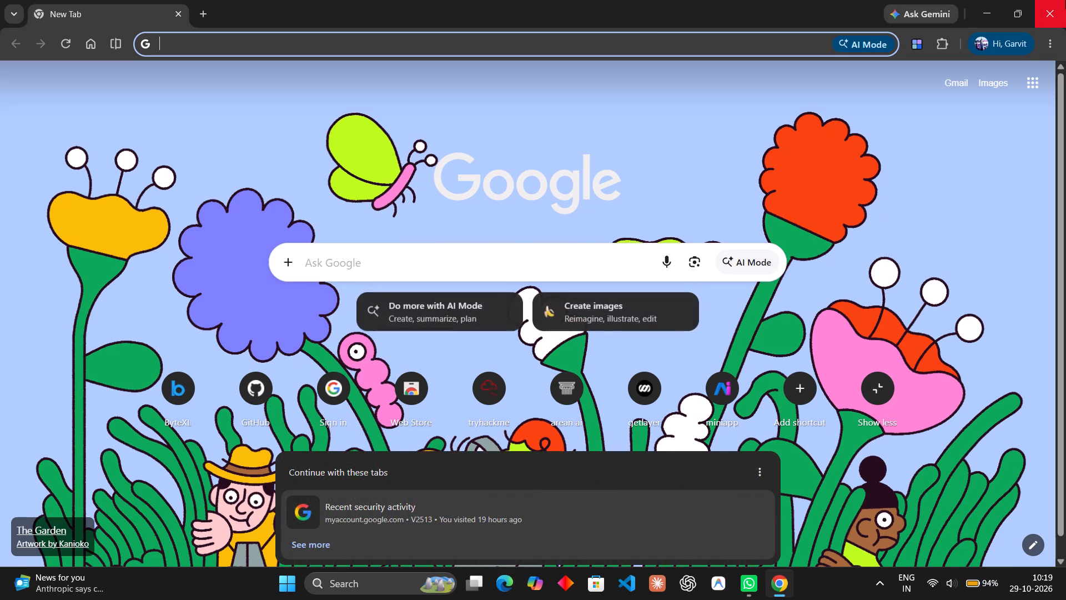
# Search the web for "power BI".
pyautogui.click(801, 43)
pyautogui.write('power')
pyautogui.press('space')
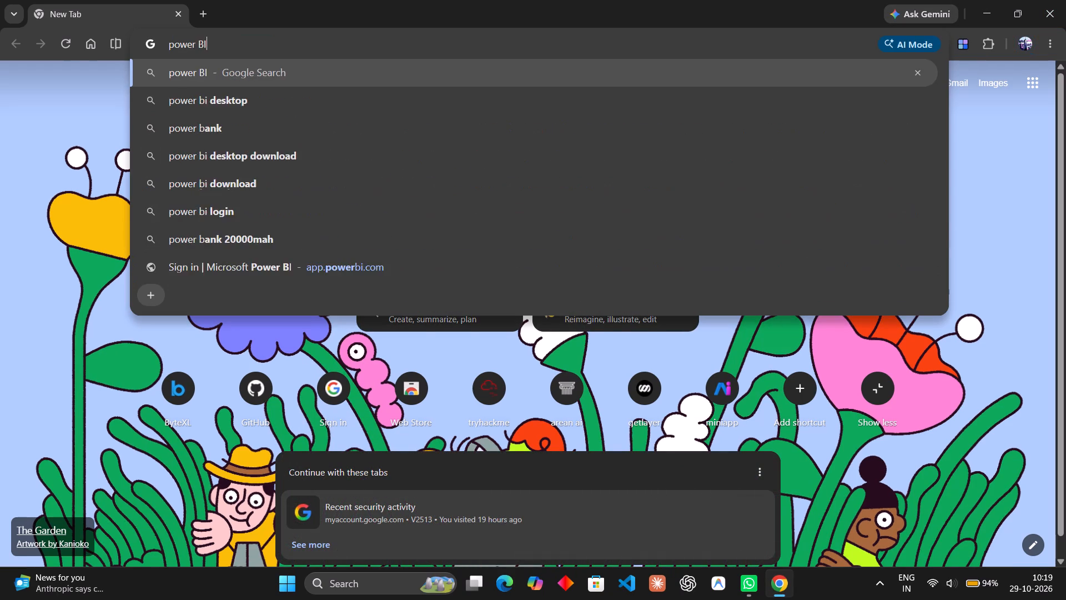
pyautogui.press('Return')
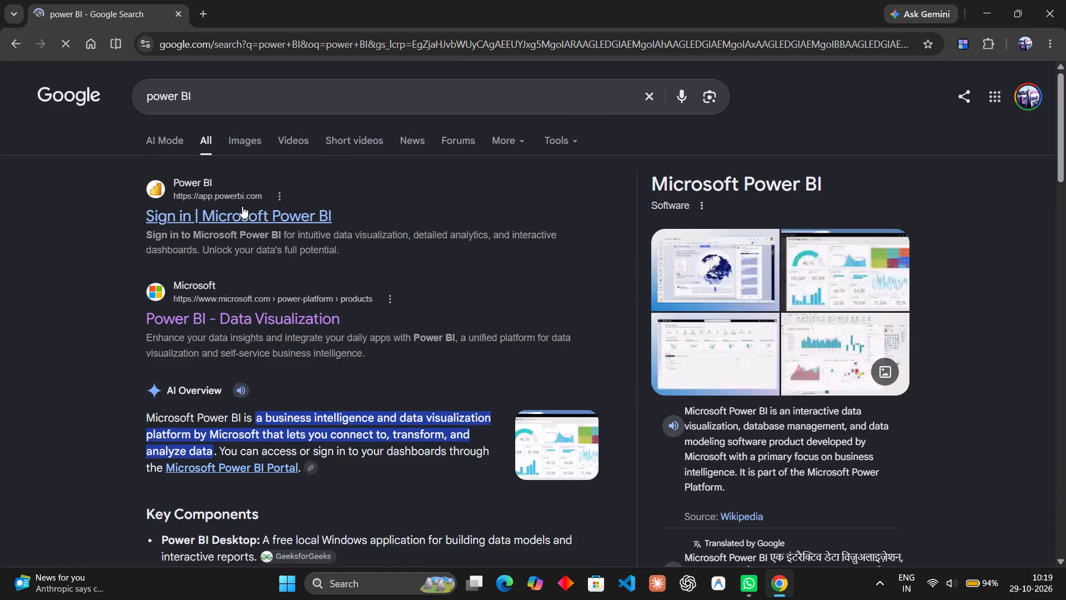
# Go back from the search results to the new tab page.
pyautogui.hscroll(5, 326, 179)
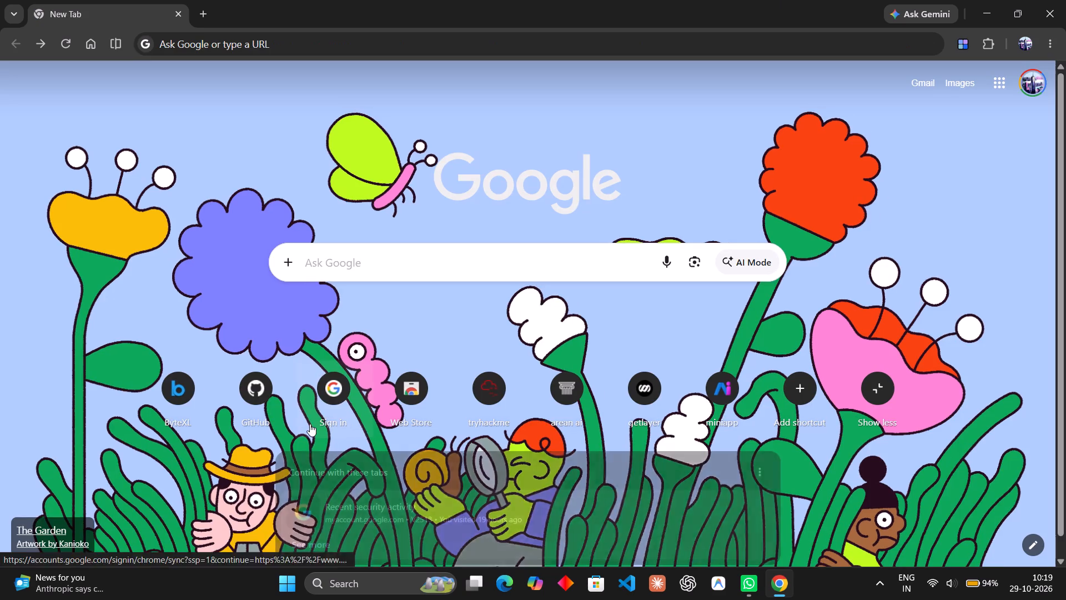
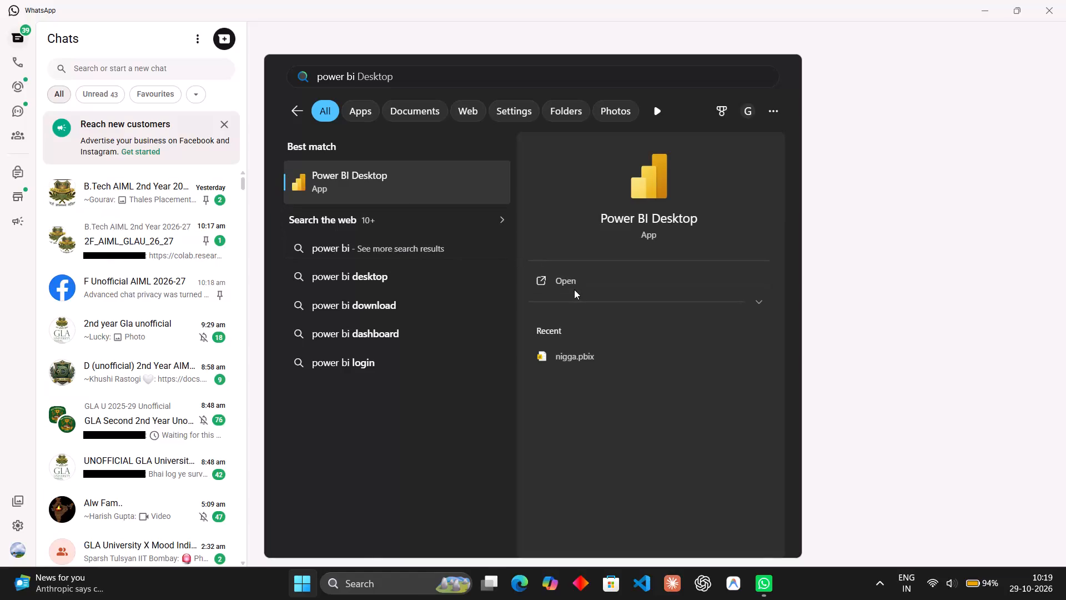
# Launch Power BI Desktop from the search results and start a blank report.
pyautogui.click(574, 288)
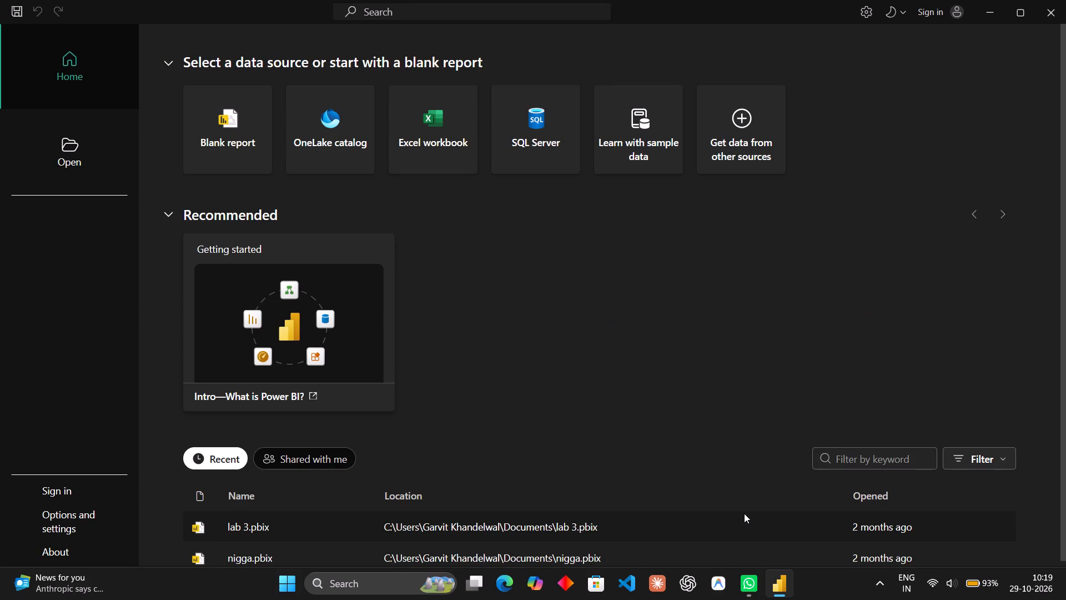
pyautogui.click(209, 111)
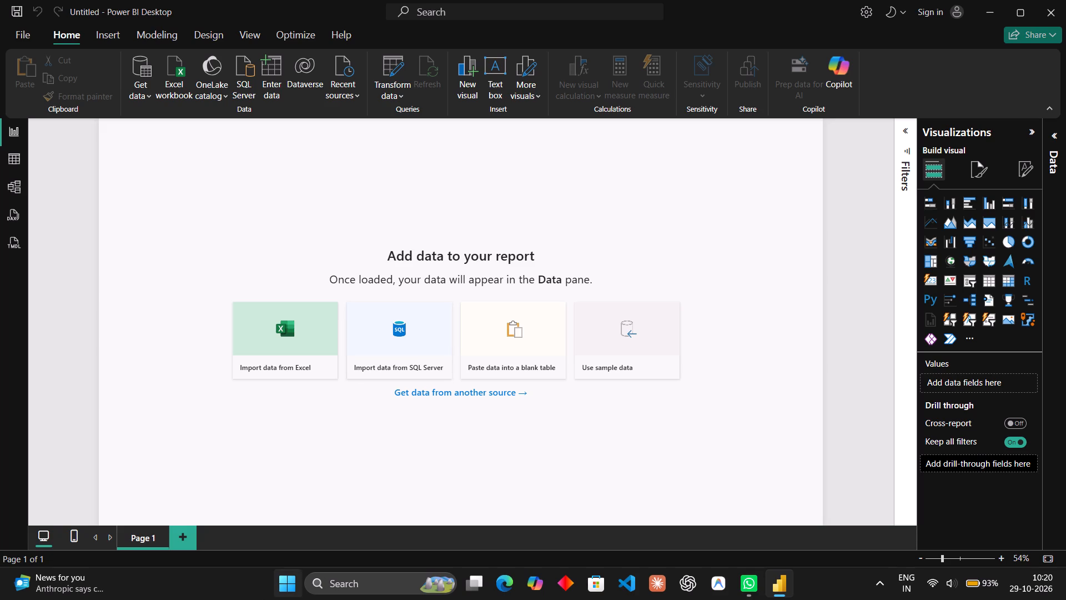
# Bring up the categorized list of installed apps to find another application.
pyautogui.click(286, 591)
pyautogui.scroll(-2, 405, 388)
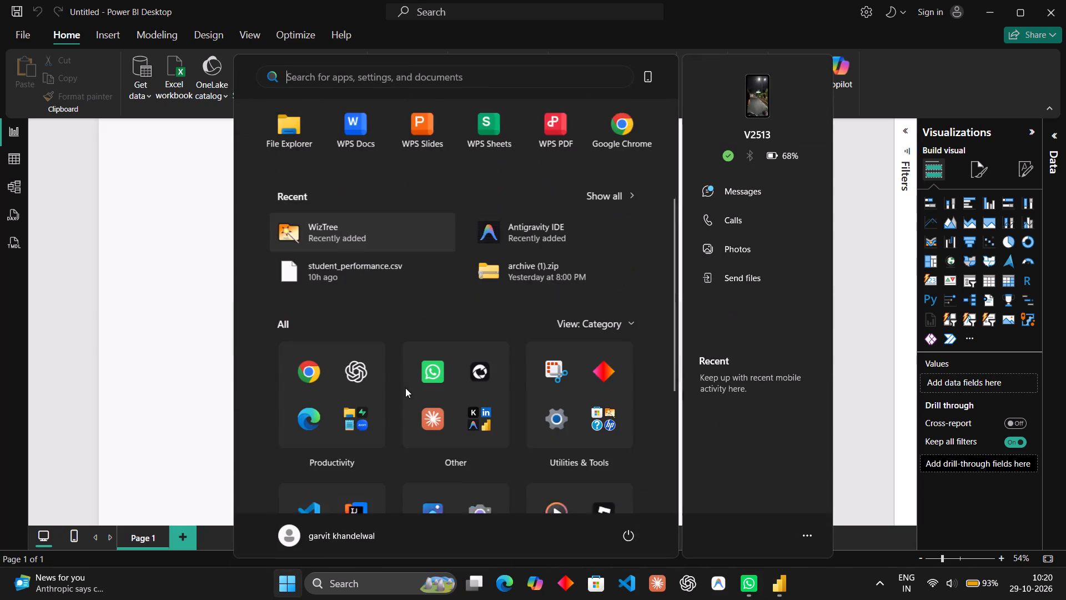
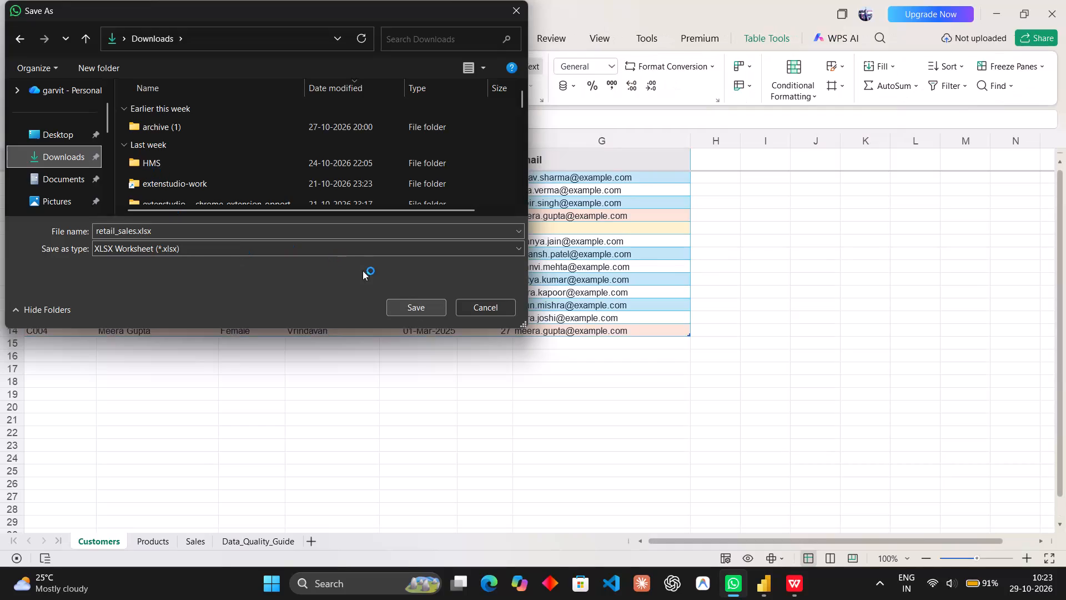
# Save the shared retail_sales.xlsx workbook to the Downloads folder as an XLSX worksheet.
pyautogui.click(403, 299)
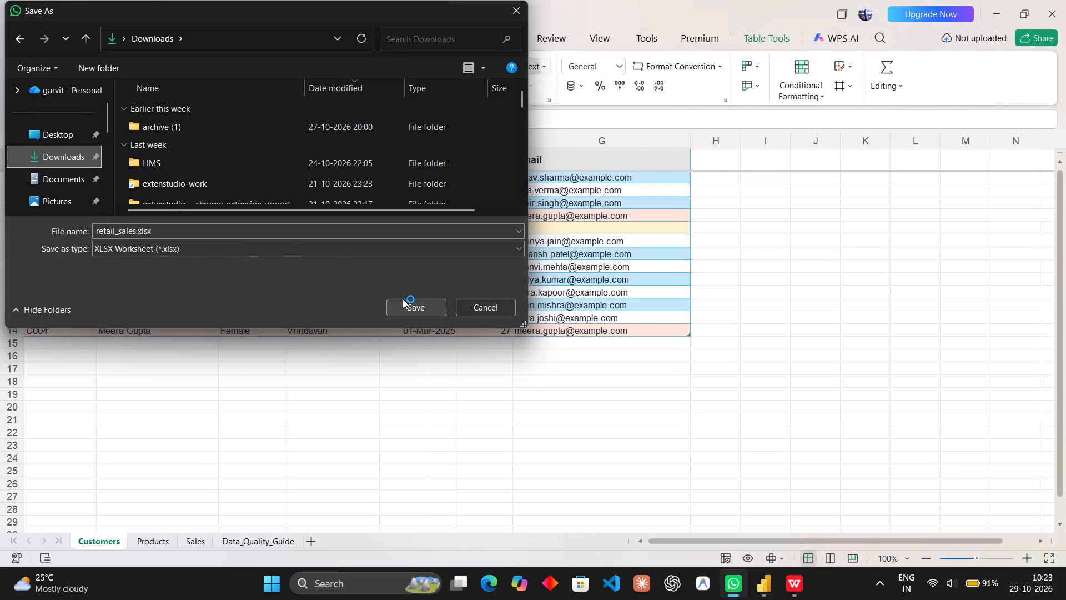
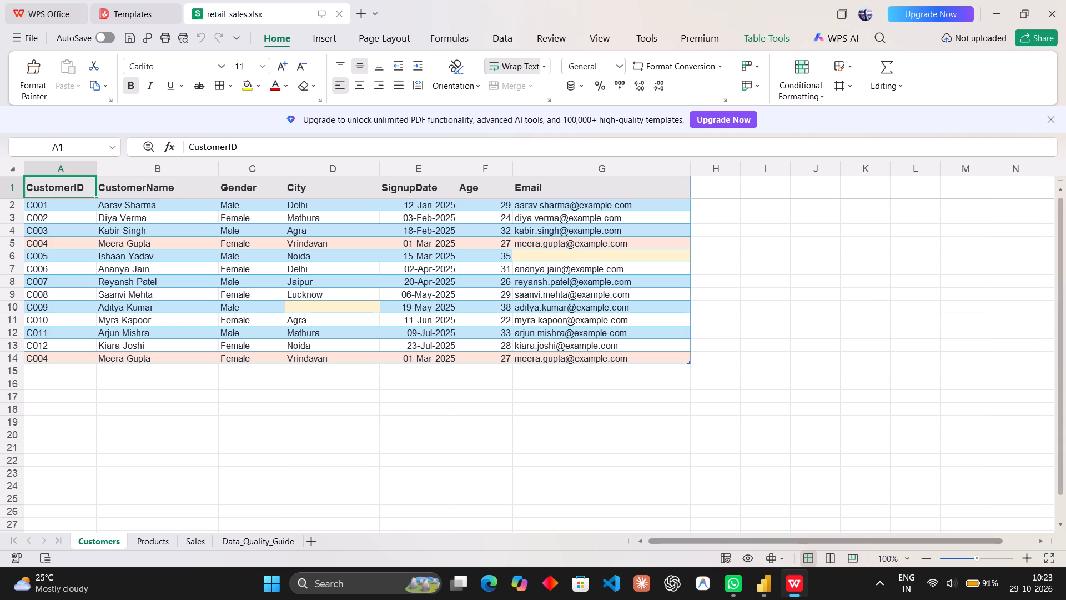
# Switch to Power BI Desktop and connect to the retail_sales.xlsx workbook in Downloads as the Excel data source.
pyautogui.click(749, 587)
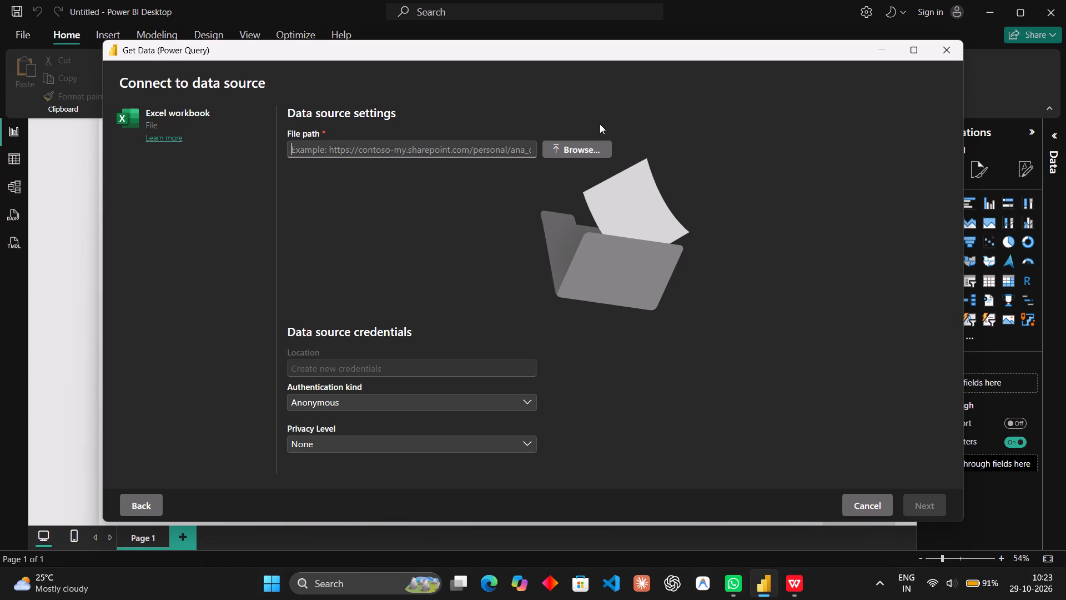
pyautogui.click(565, 151)
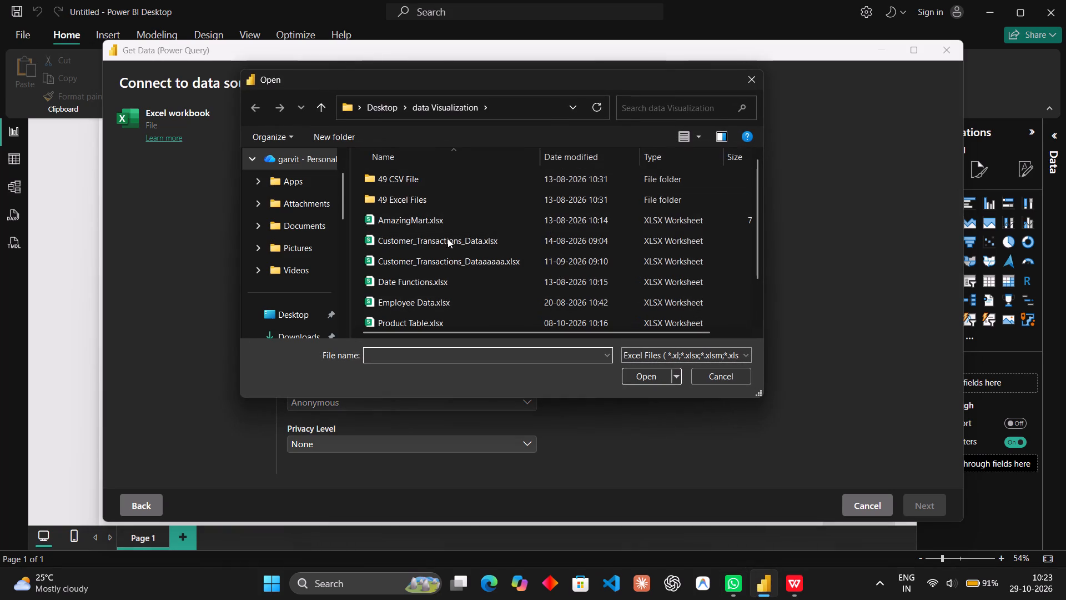
pyautogui.doubleClick(305, 332)
pyautogui.click(439, 194)
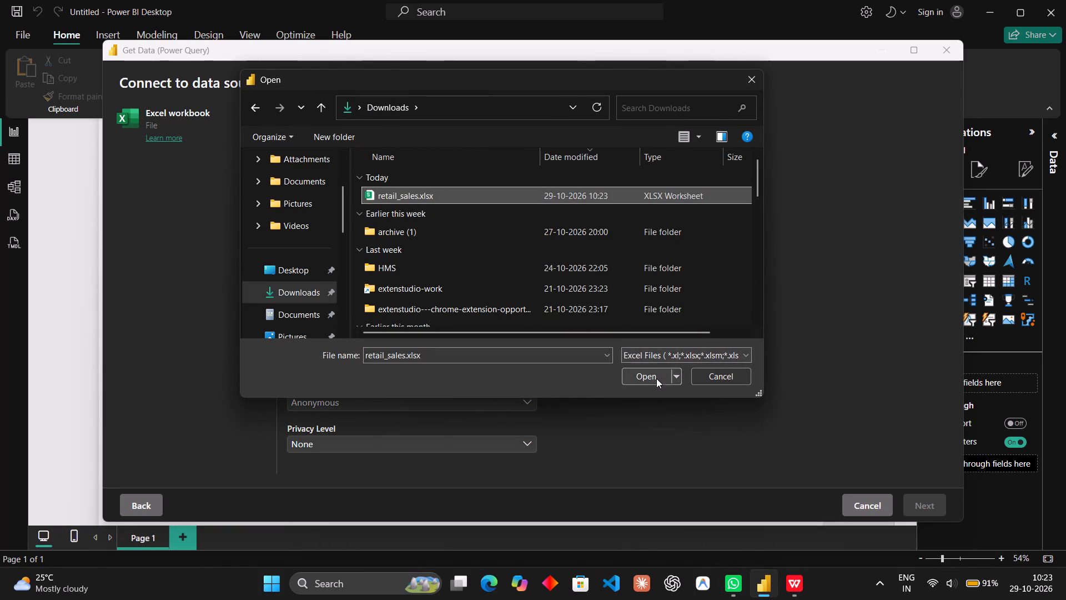
pyautogui.click(654, 378)
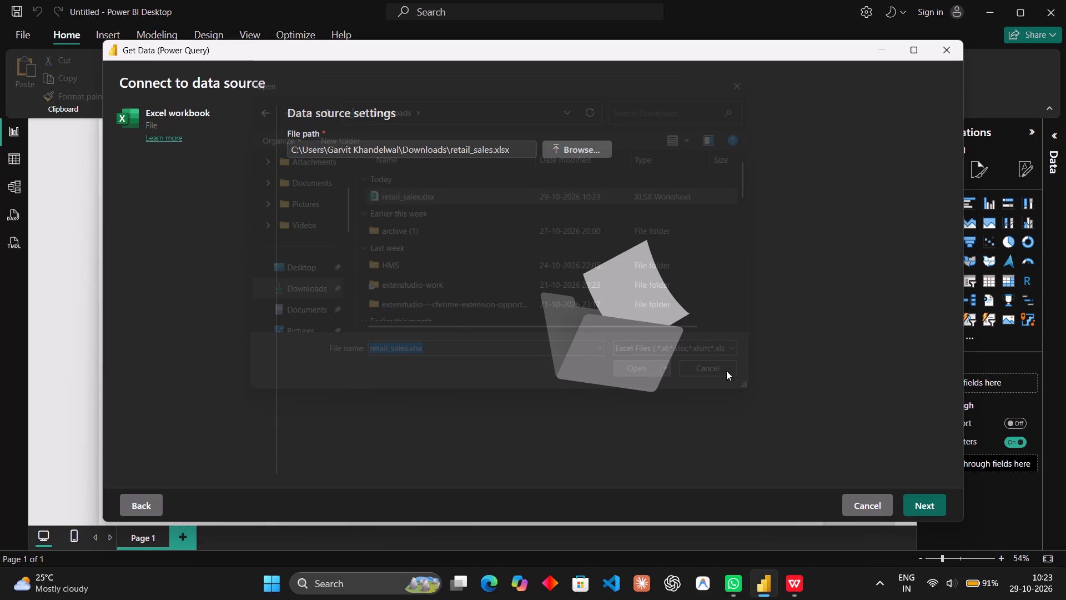
pyautogui.click(932, 509)
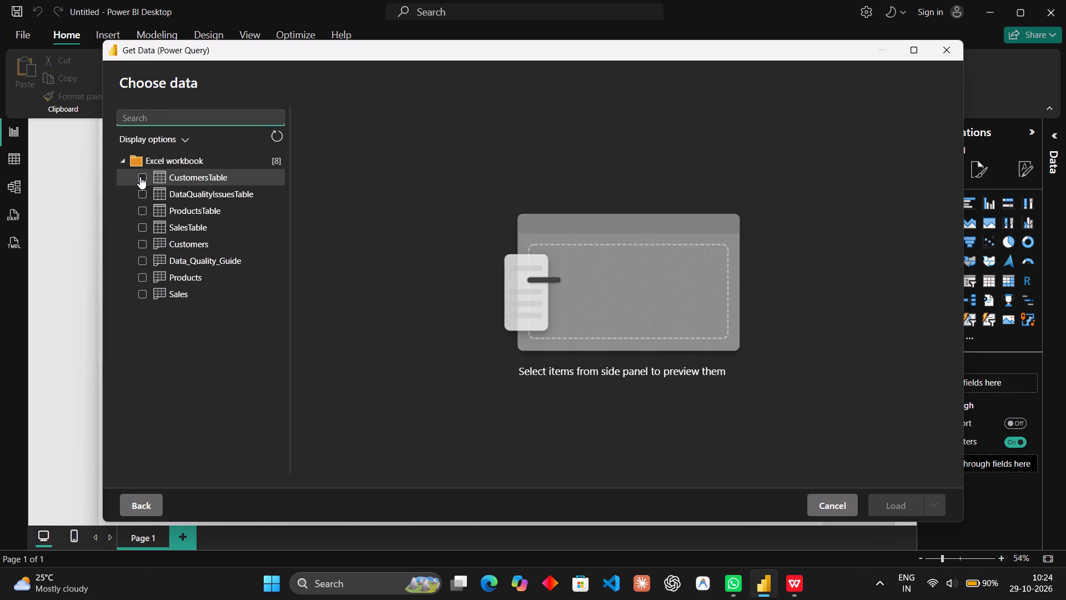
# Select CustomersTable, DataQualityIssuesTable, ProductsTable and SalesTable and send them to Power Query with Transform data.
pyautogui.click(140, 177)
pyautogui.click(141, 194)
pyautogui.click(142, 209)
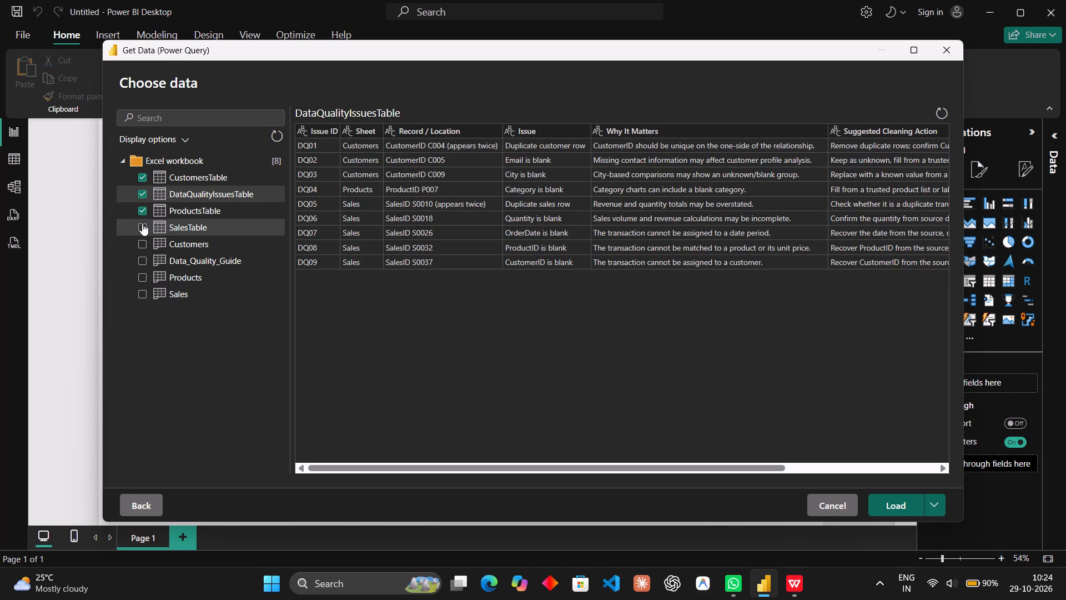
pyautogui.click(142, 223)
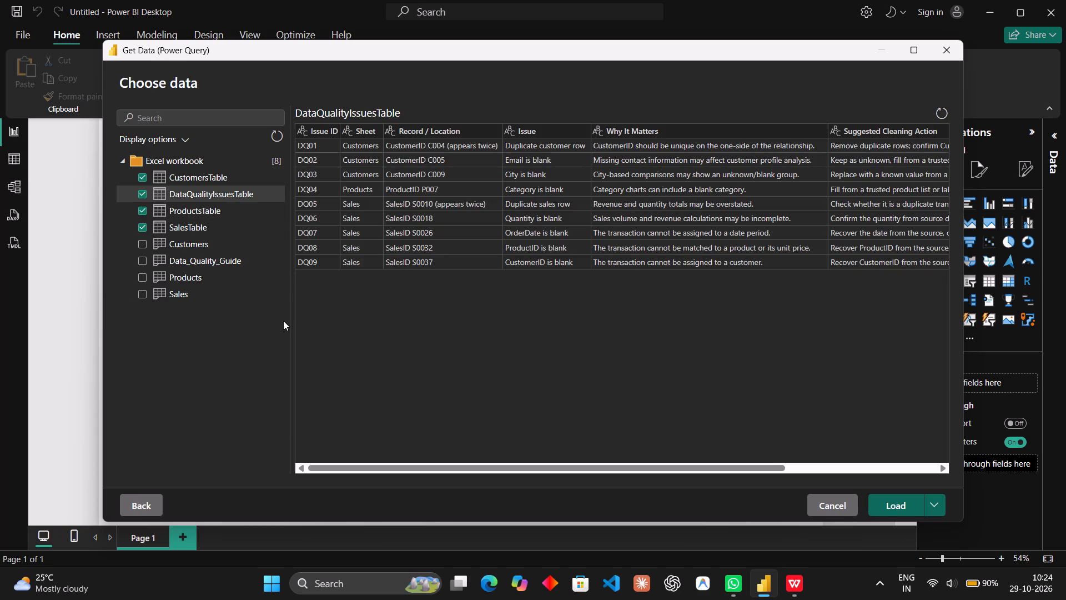
pyautogui.click(936, 511)
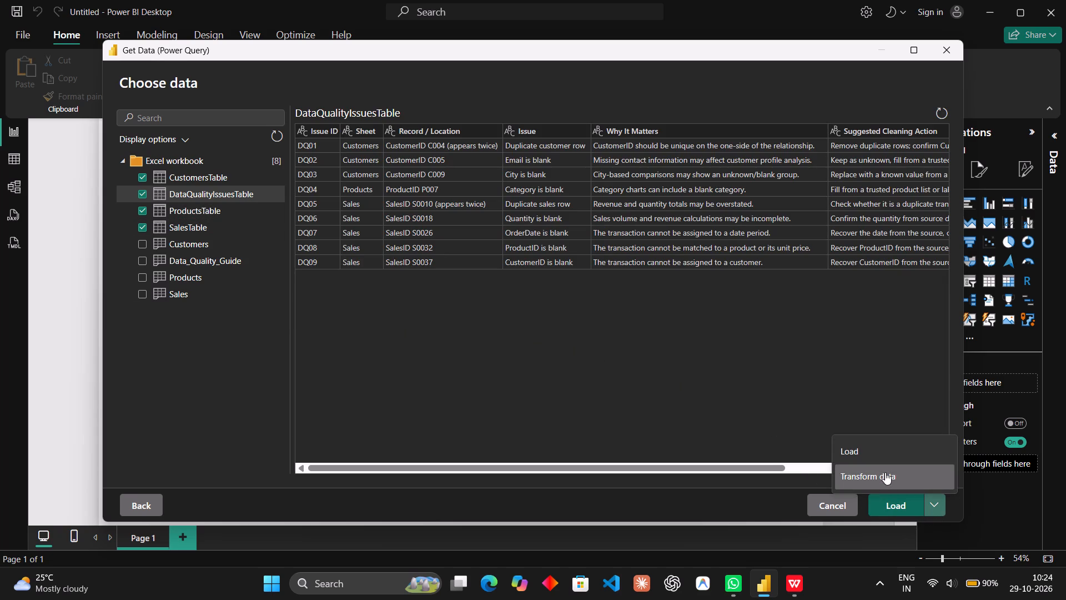
pyautogui.click(884, 482)
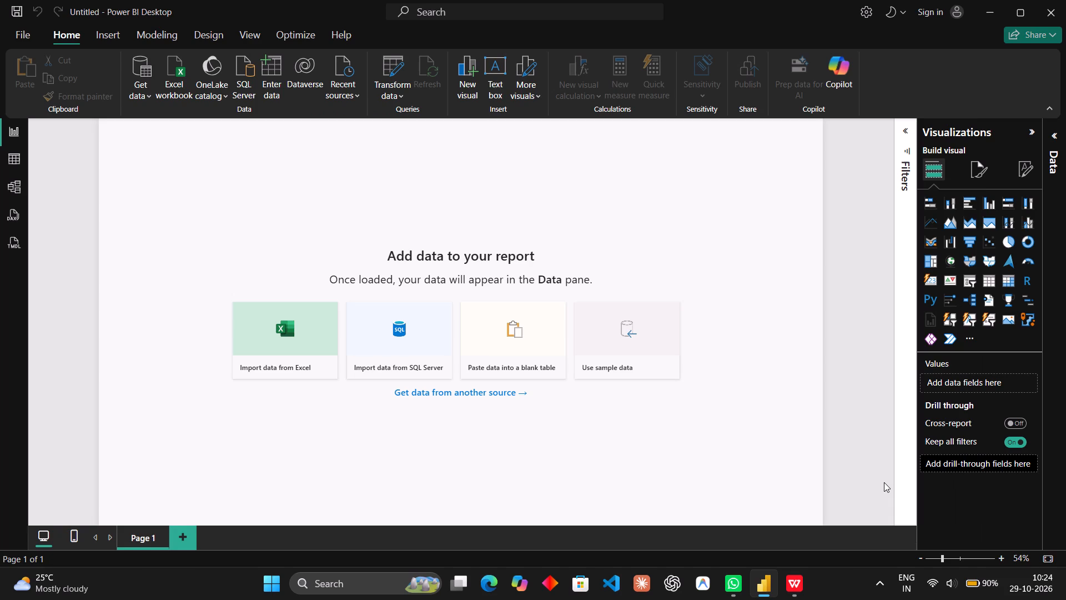
# Raise the display brightness to slightly above half in the Windows quick settings.
pyautogui.click(974, 599)
pyautogui.moveTo(973, 484); pyautogui.dragTo(971, 478)
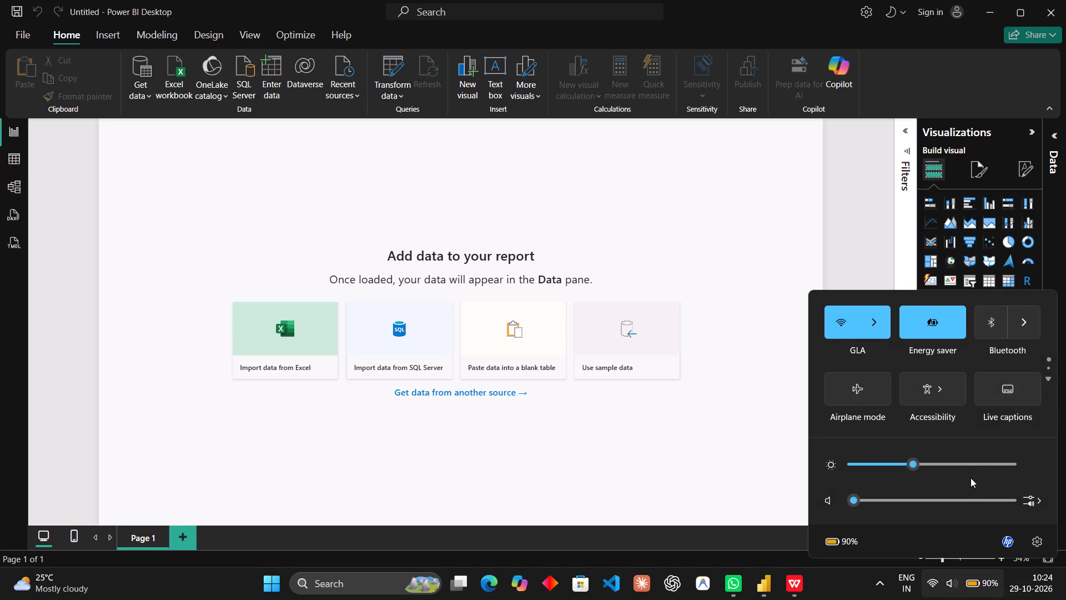
pyautogui.moveTo(971, 478); pyautogui.dragTo(971, 474)
pyautogui.click(971, 474)
pyautogui.moveTo(971, 474); pyautogui.dragTo(939, 474)
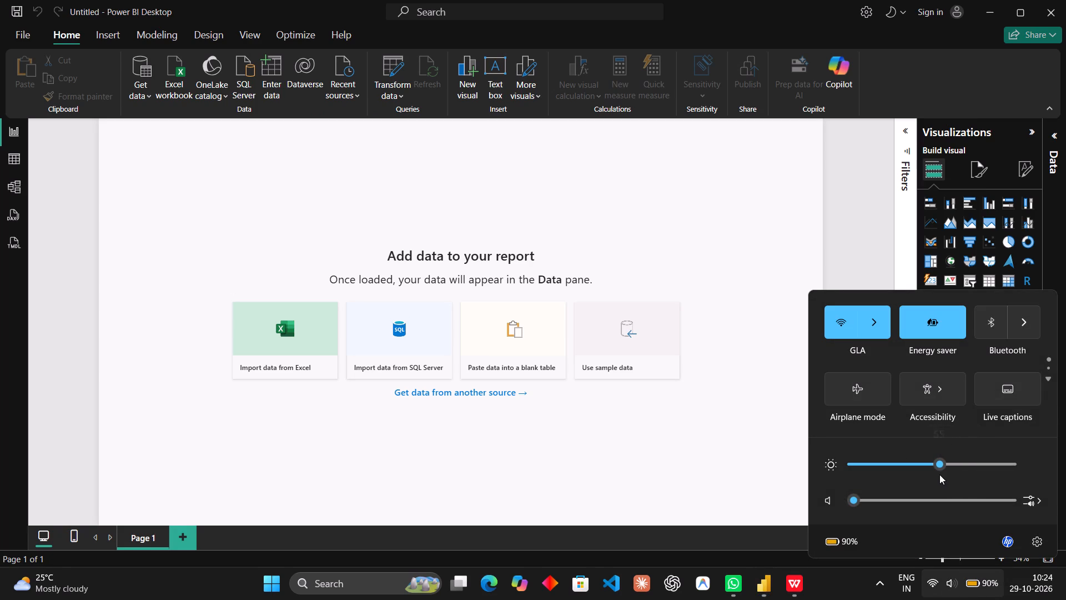
pyautogui.click(695, 491)
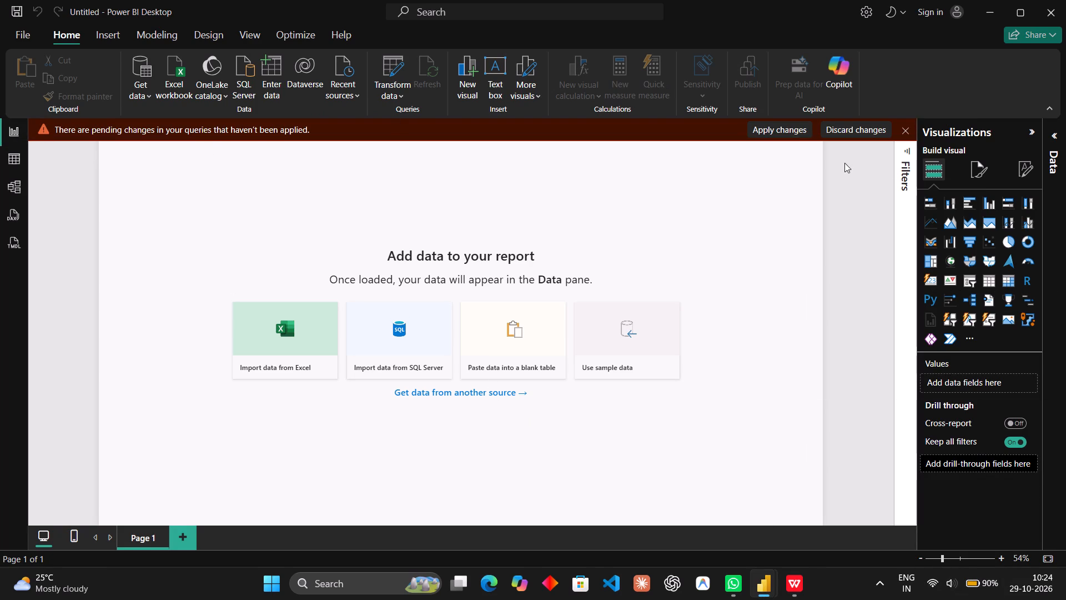
# Show the report's data list and apply the pending query changes for the four imported tables.
pyautogui.click(853, 129)
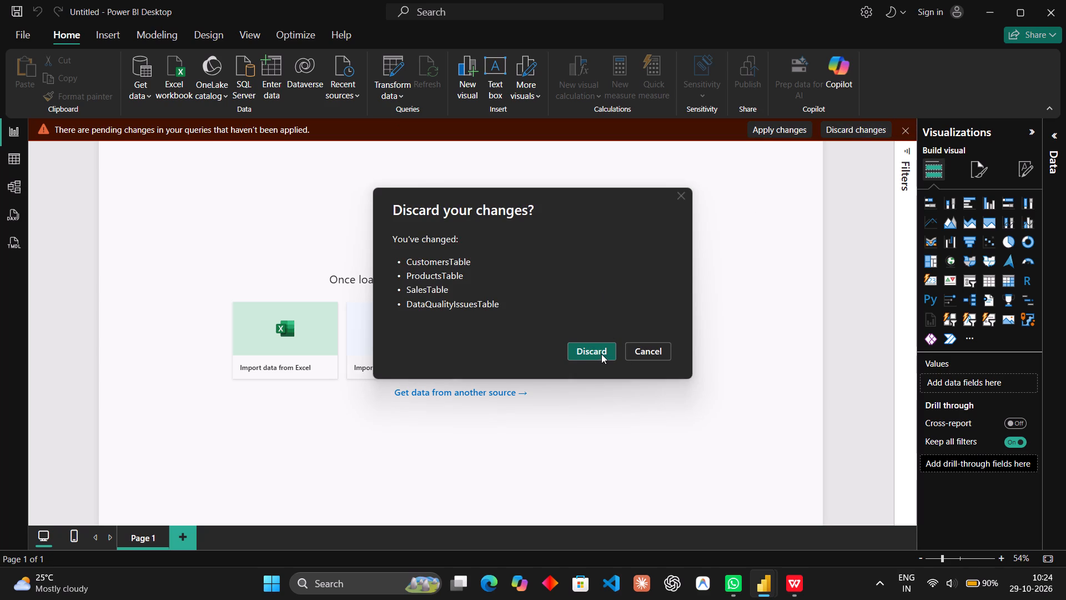
pyautogui.click(641, 351)
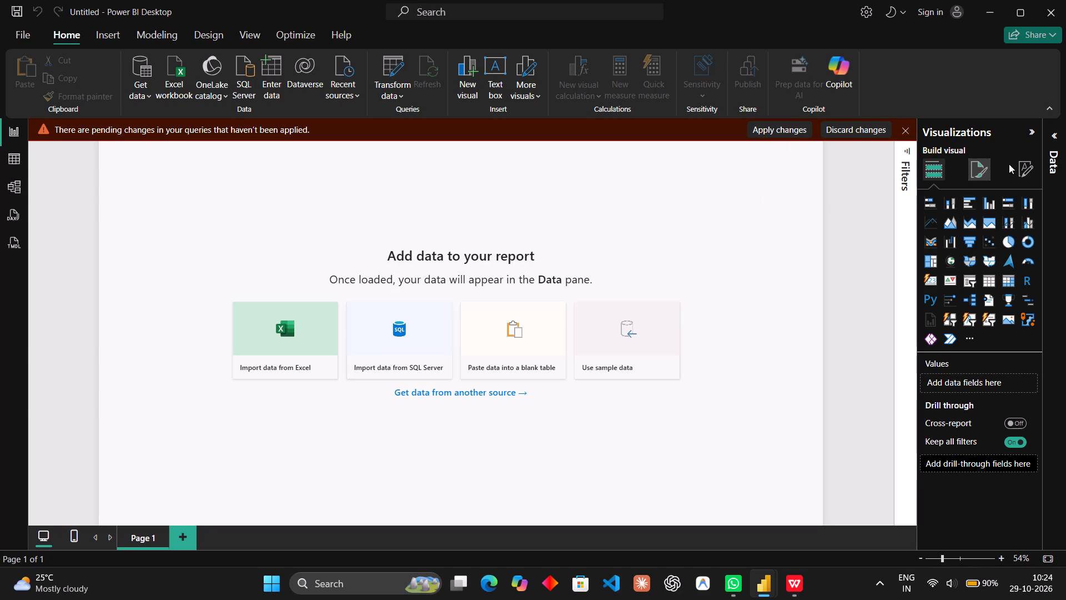
pyautogui.click(1058, 143)
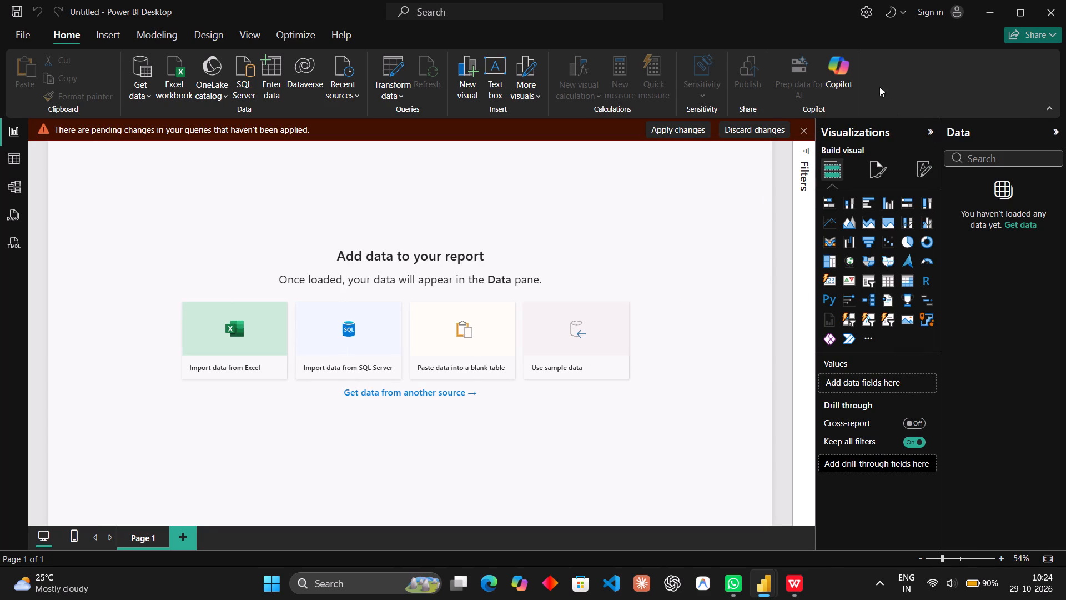
pyautogui.click(700, 133)
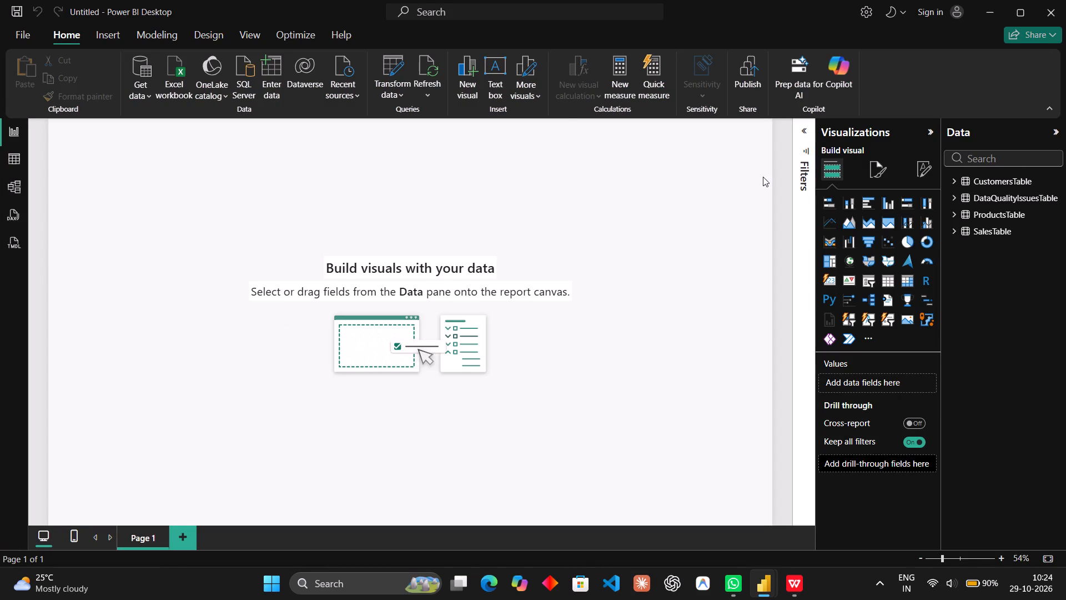
# Open the four imported tables in the Power Query Editor with Transform data and bring it up in front of the report.
pyautogui.click(393, 68)
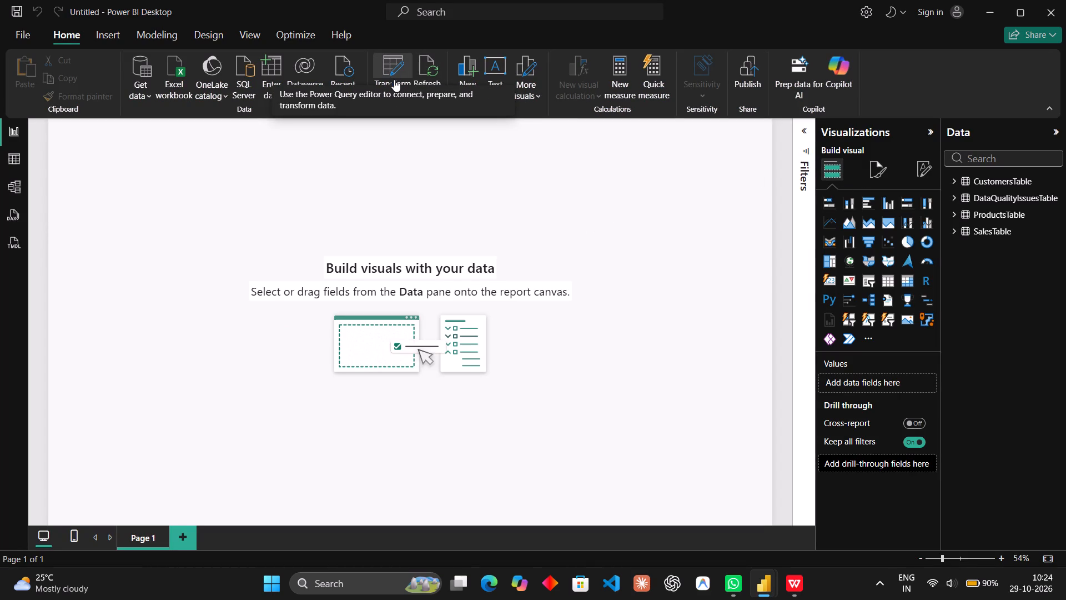
pyautogui.click(393, 83)
pyautogui.moveTo(393, 83); pyautogui.dragTo(407, 176)
pyautogui.click(407, 176)
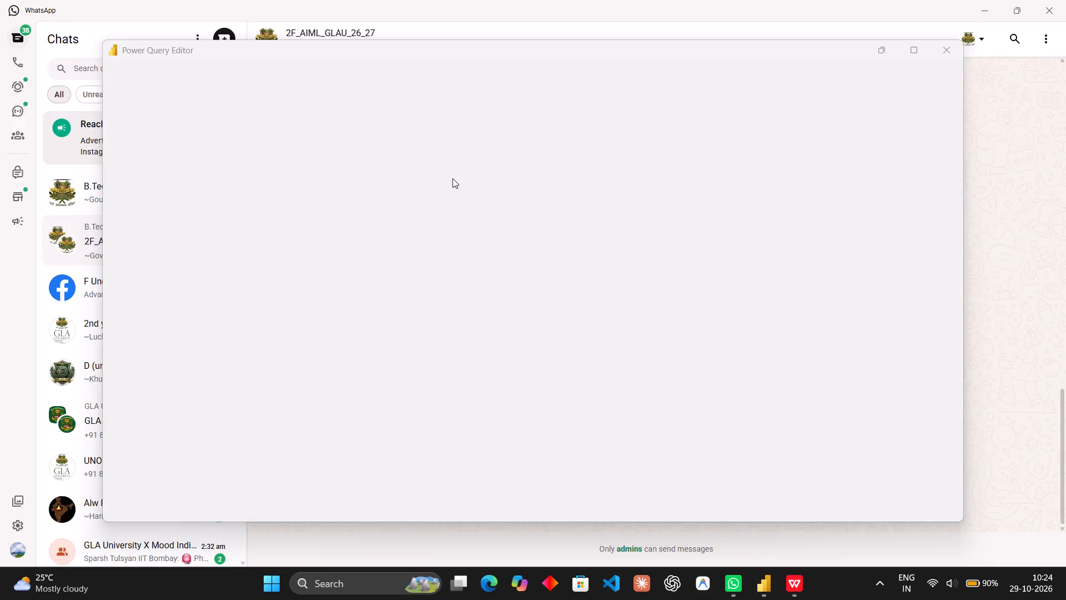
pyautogui.click(660, 89)
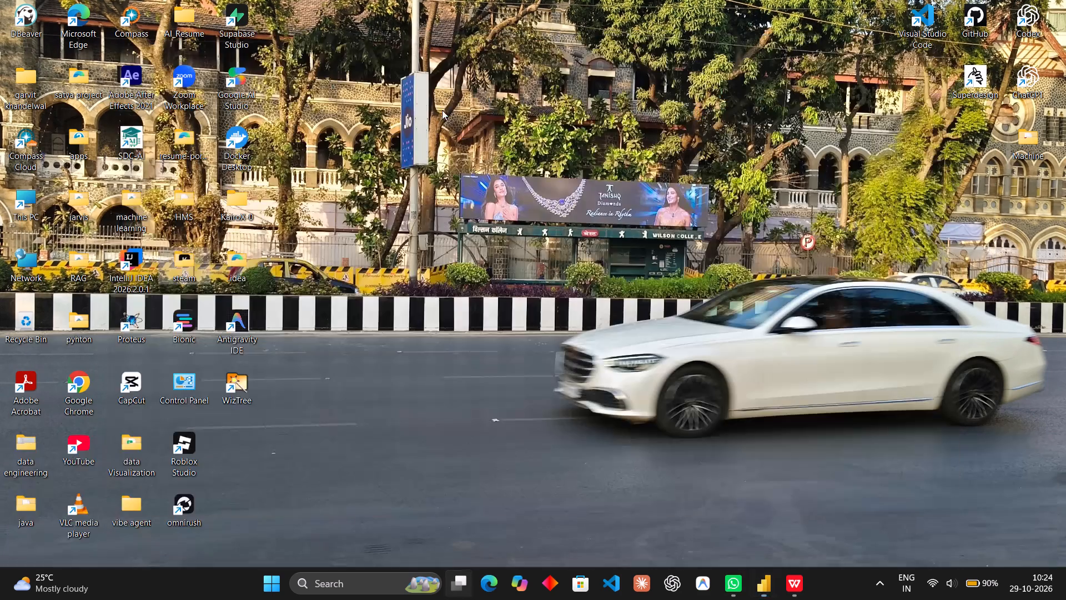
pyautogui.click(764, 579)
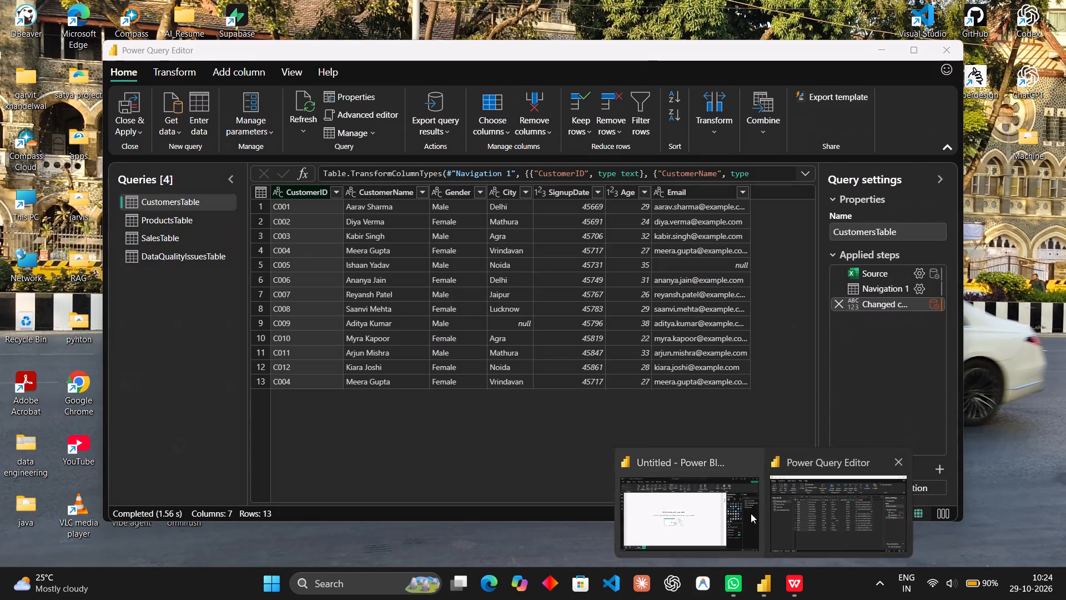
pyautogui.click(723, 503)
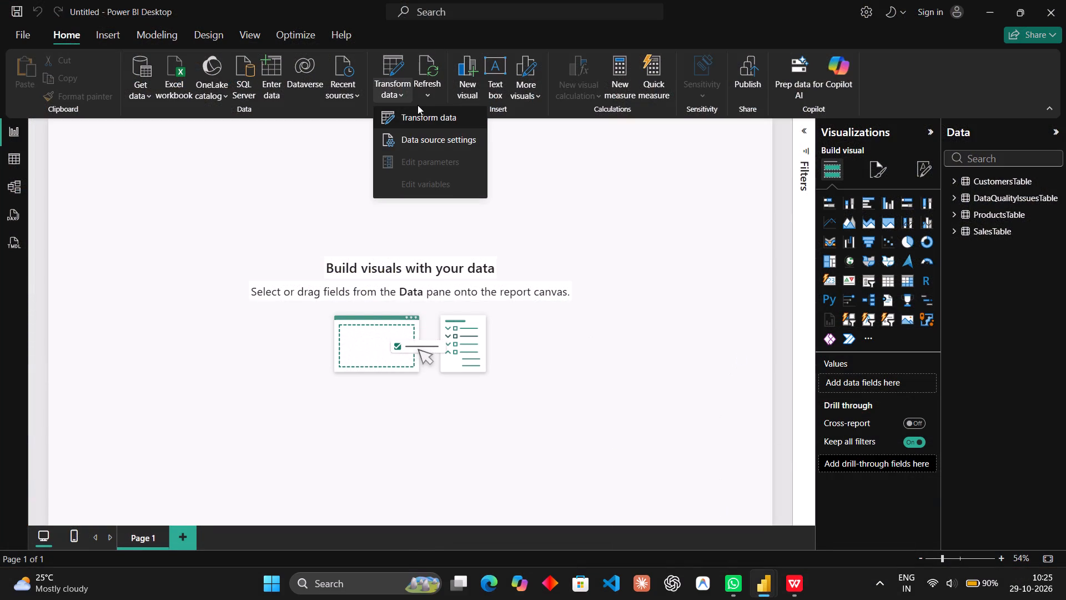
pyautogui.click(427, 113)
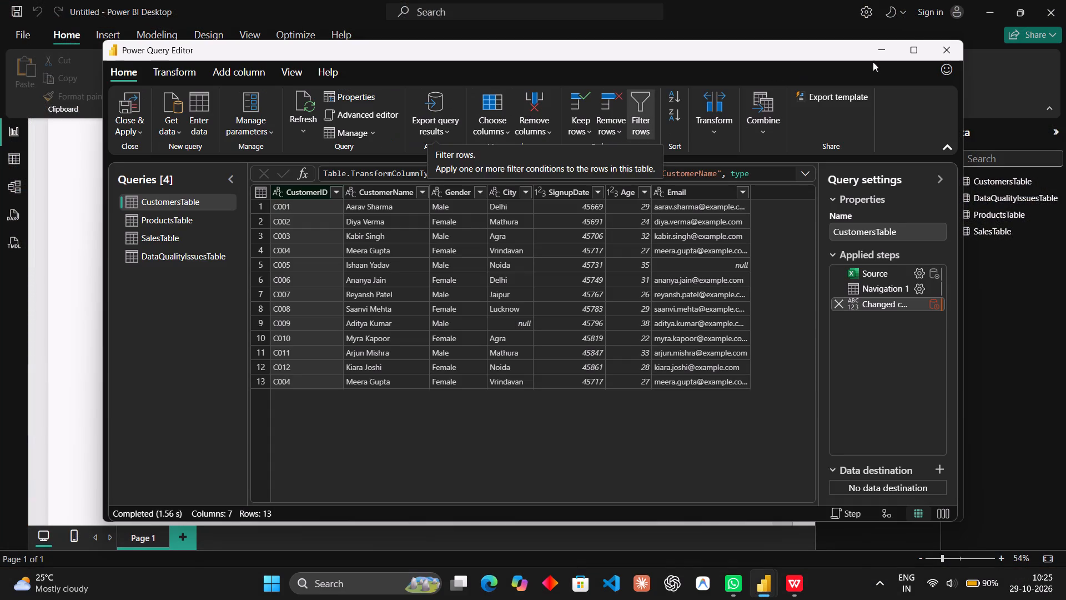
# Maximize the Power Query Editor, look over the ProductsTable query and go back to CustomersTable.
pyautogui.click(914, 41)
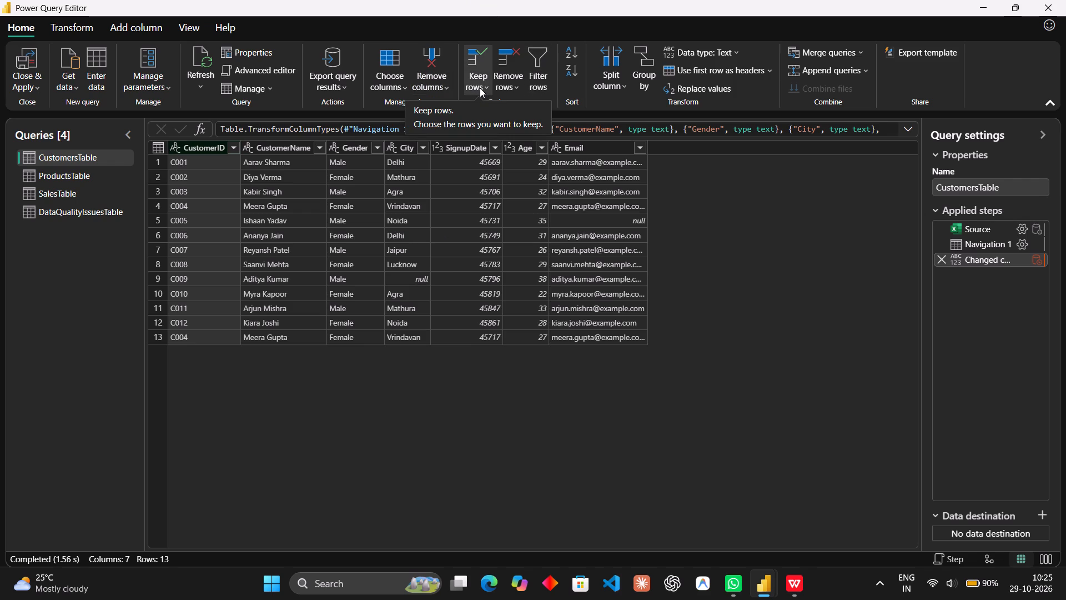
pyautogui.click(403, 91)
pyautogui.click(349, 463)
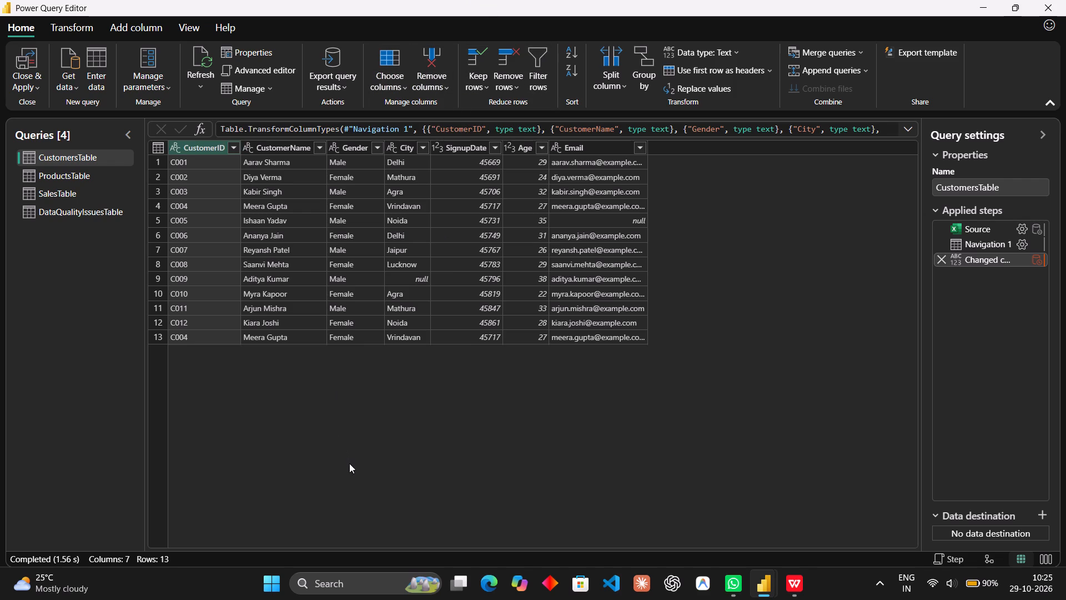
pyautogui.click(88, 172)
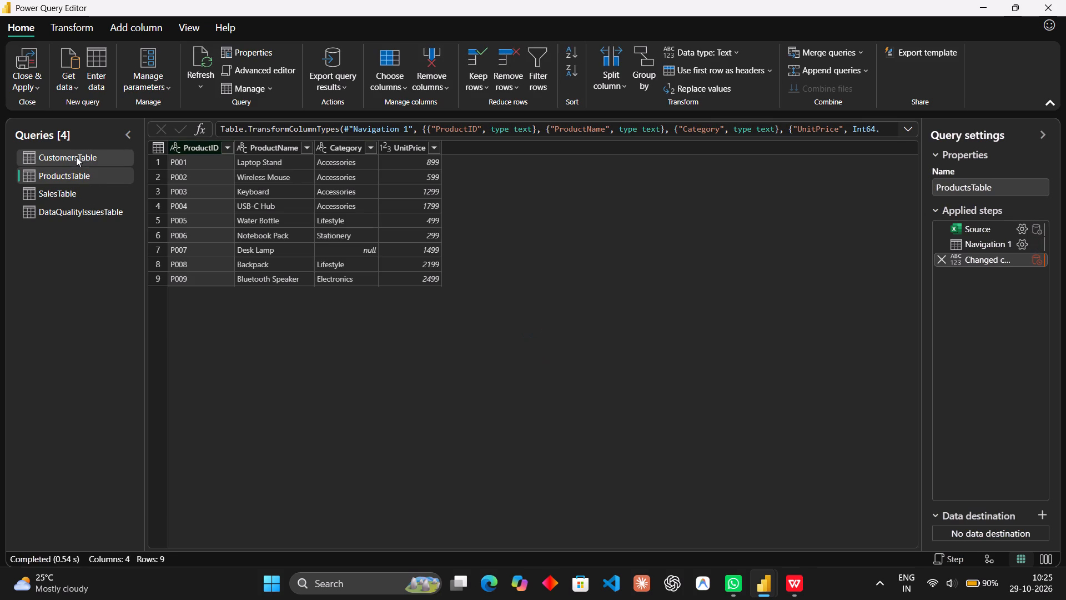
pyautogui.click(76, 157)
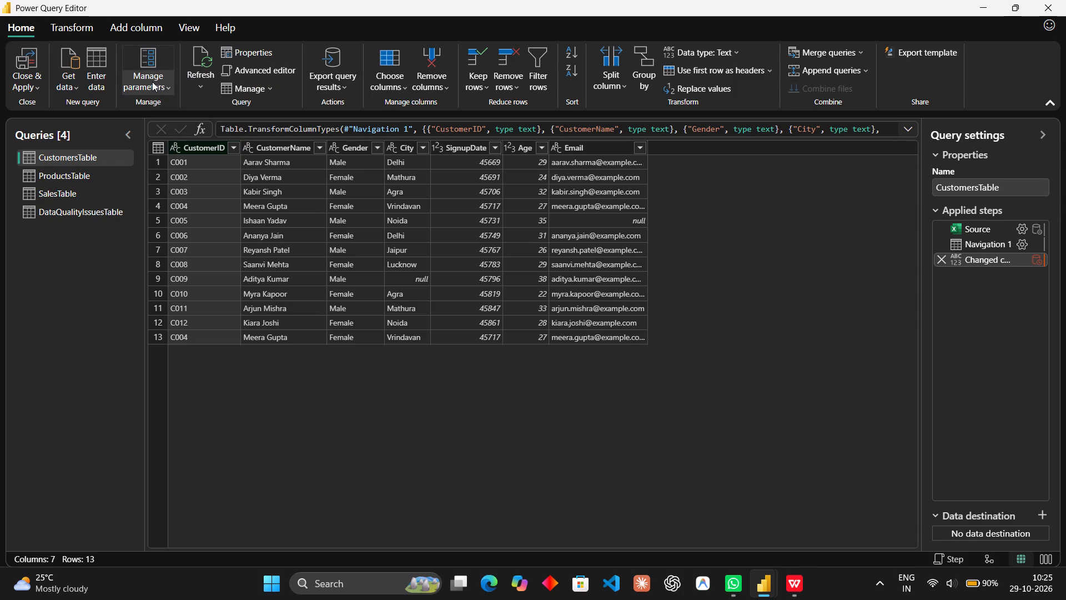
pyautogui.moveTo(591, 87); pyautogui.dragTo(792, 70)
# Open Filter rows for the CustomerID column of CustomersTable and examine its operators and the Basic and Advanced modes.
pyautogui.click(534, 82)
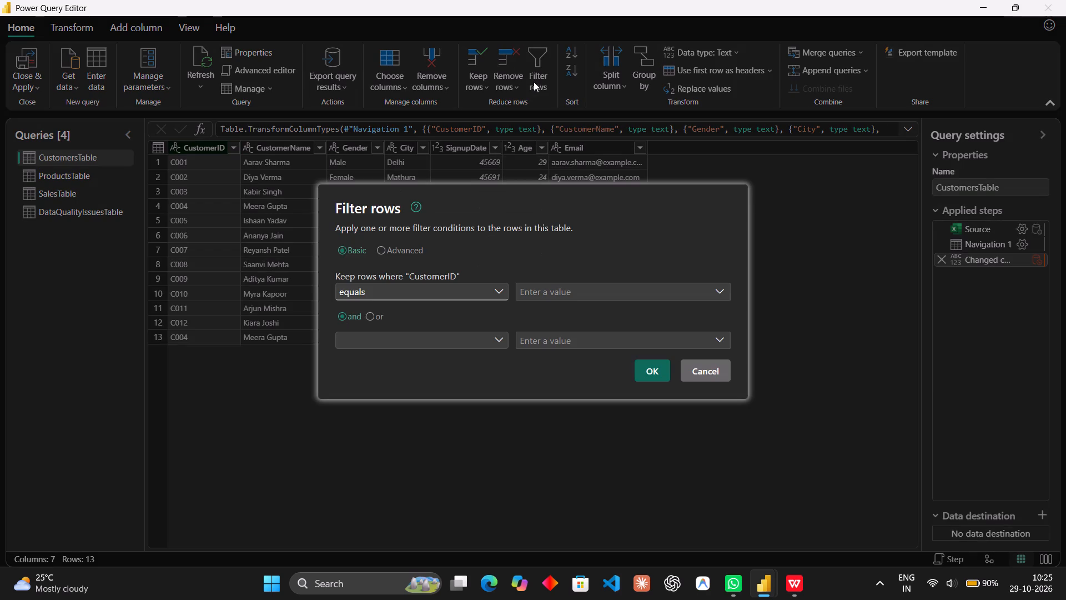
pyautogui.click(405, 285)
pyautogui.click(405, 285)
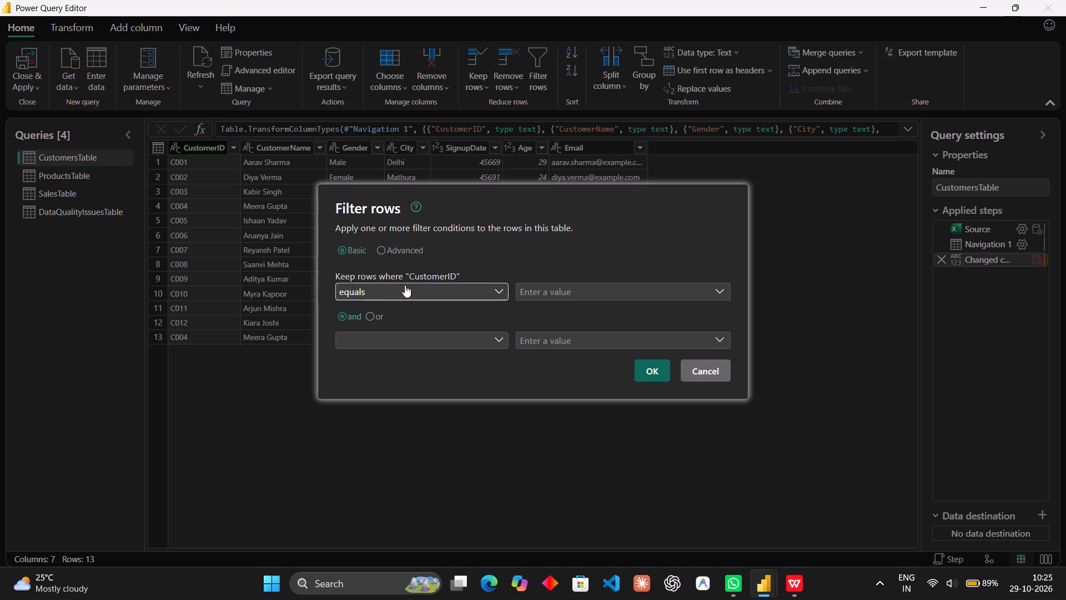
pyautogui.click(404, 292)
pyautogui.scroll(-1, 378, 387)
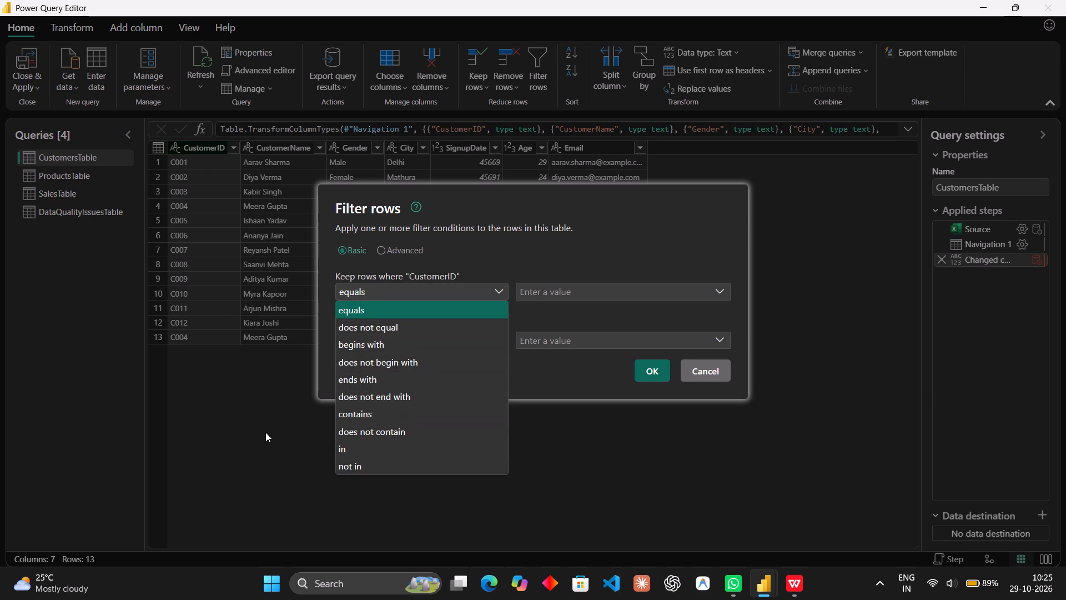
pyautogui.click(265, 432)
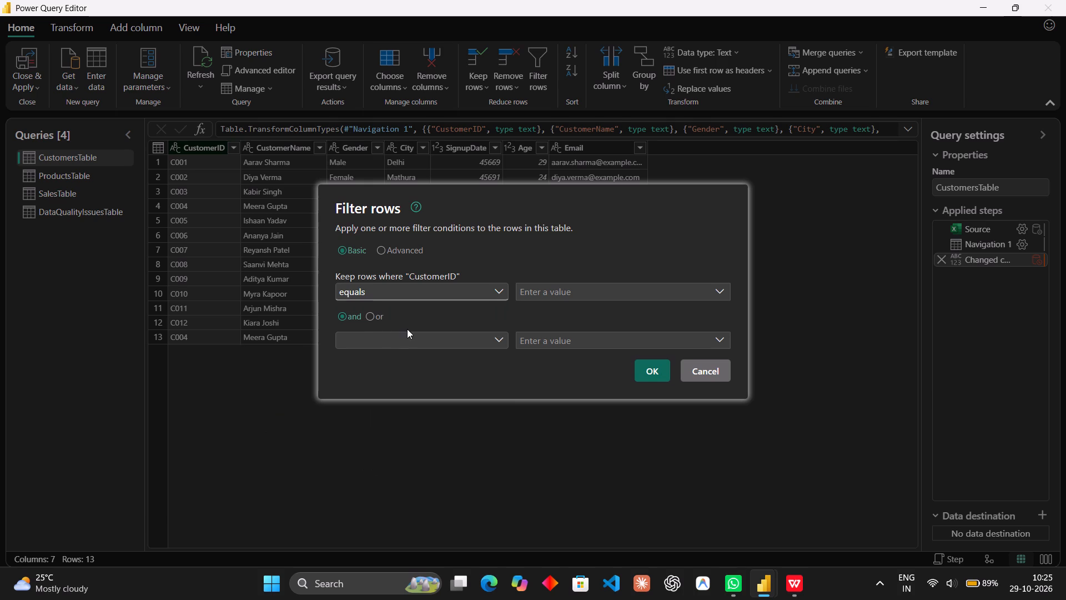
pyautogui.click(540, 299)
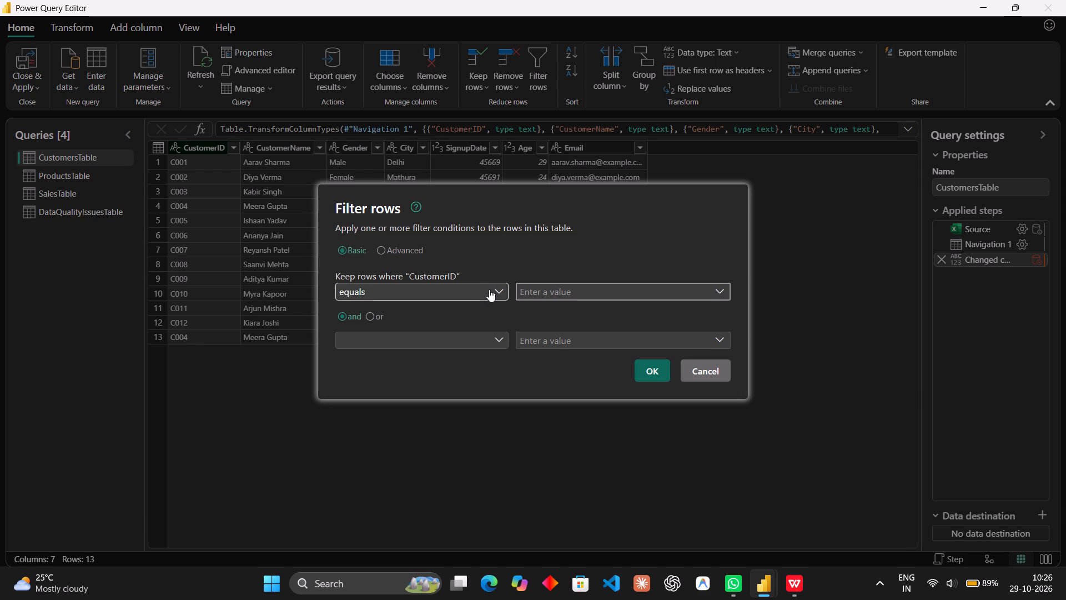
pyautogui.click(381, 254)
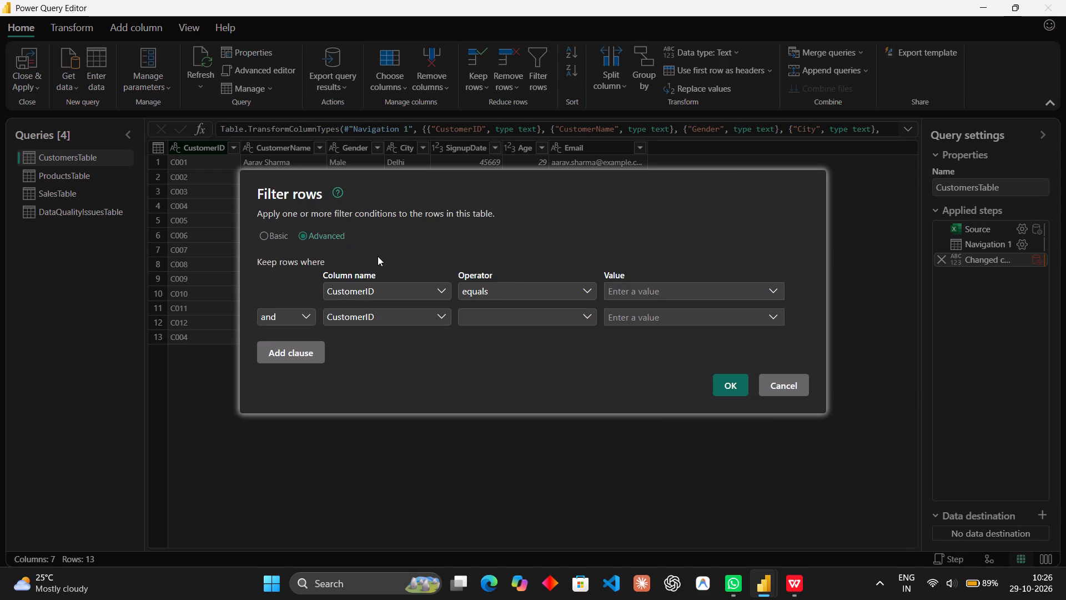
pyautogui.click(260, 238)
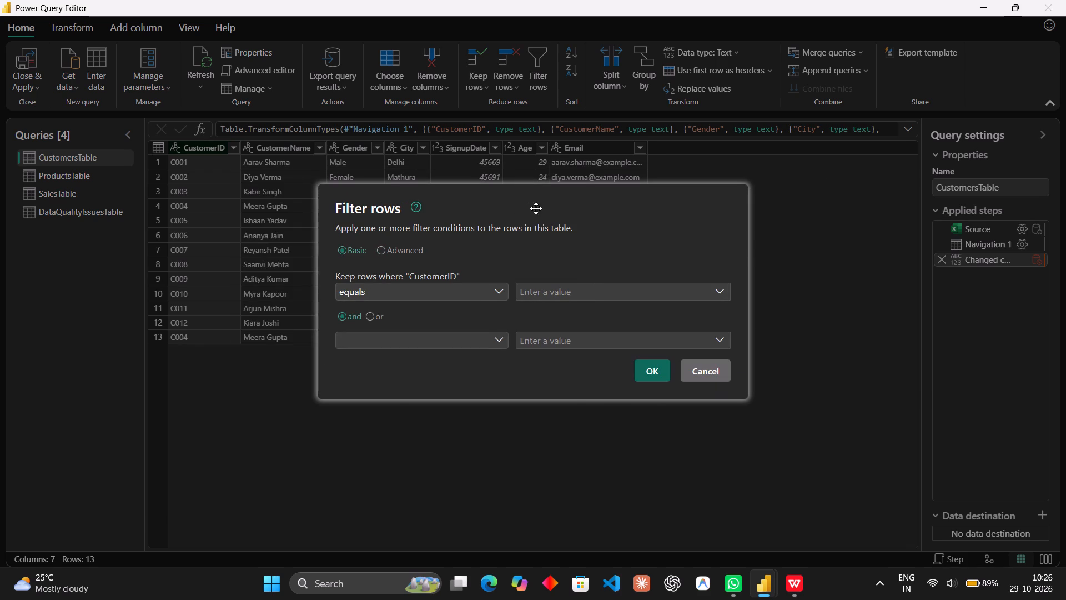
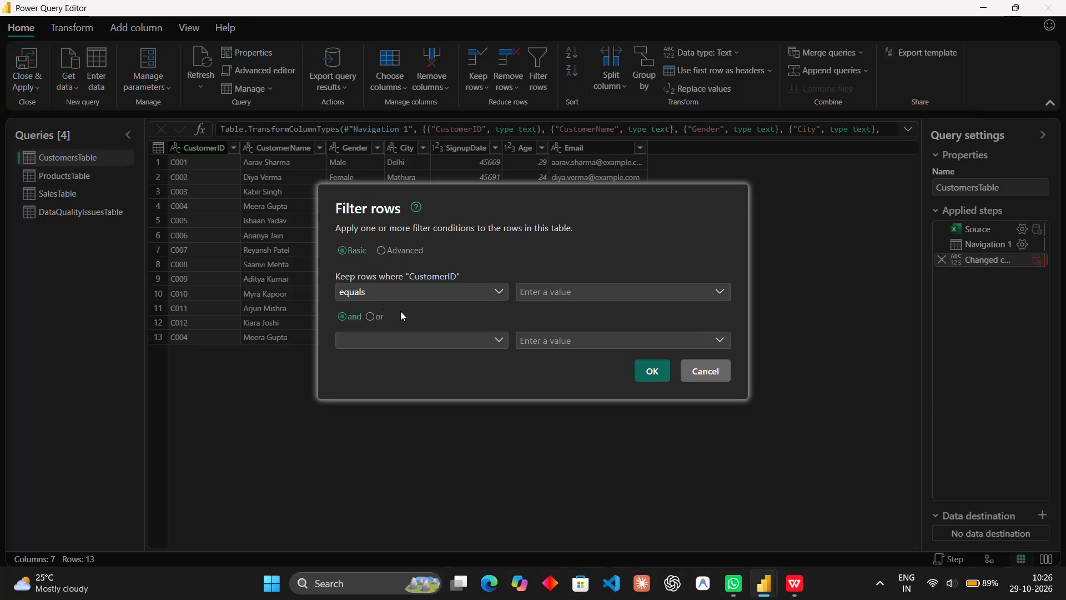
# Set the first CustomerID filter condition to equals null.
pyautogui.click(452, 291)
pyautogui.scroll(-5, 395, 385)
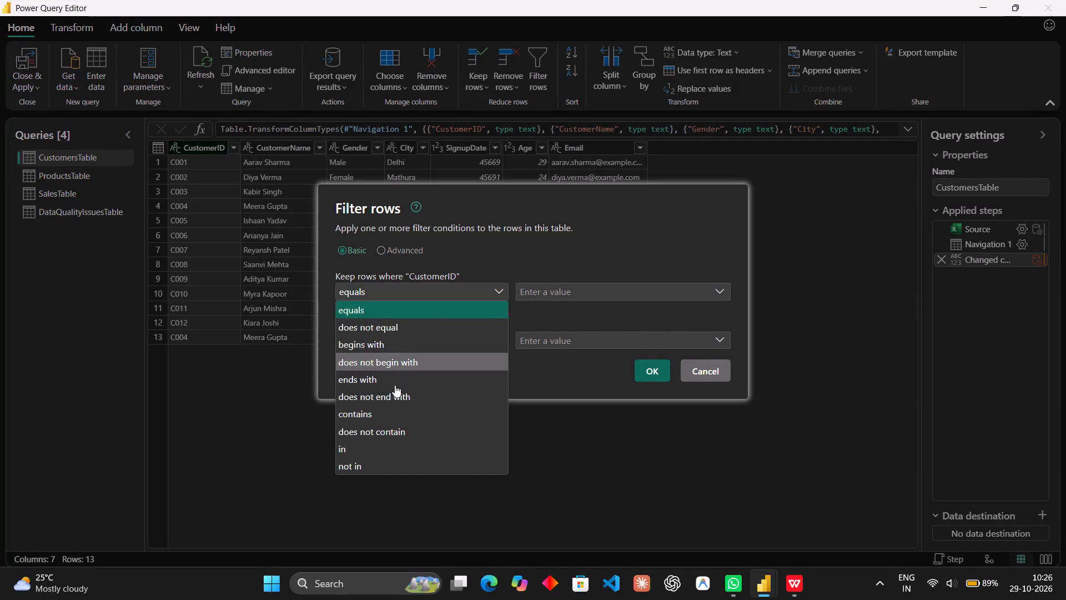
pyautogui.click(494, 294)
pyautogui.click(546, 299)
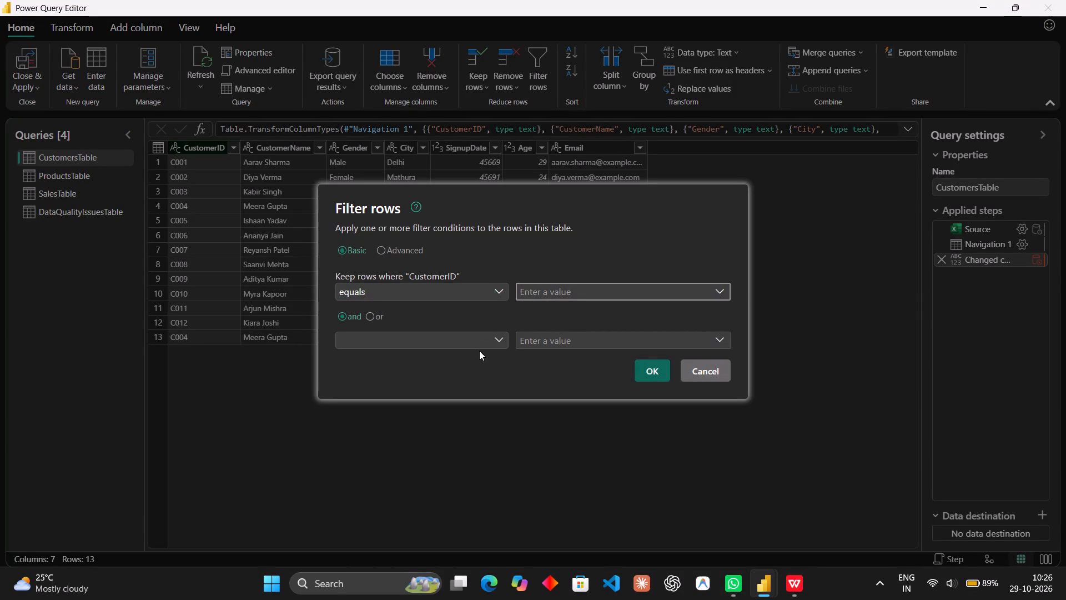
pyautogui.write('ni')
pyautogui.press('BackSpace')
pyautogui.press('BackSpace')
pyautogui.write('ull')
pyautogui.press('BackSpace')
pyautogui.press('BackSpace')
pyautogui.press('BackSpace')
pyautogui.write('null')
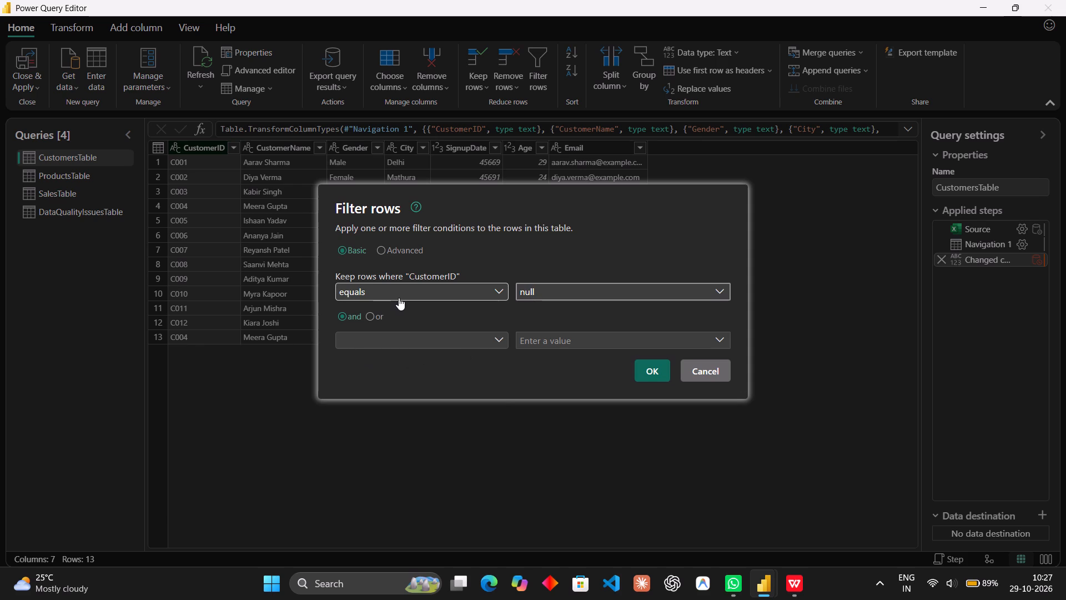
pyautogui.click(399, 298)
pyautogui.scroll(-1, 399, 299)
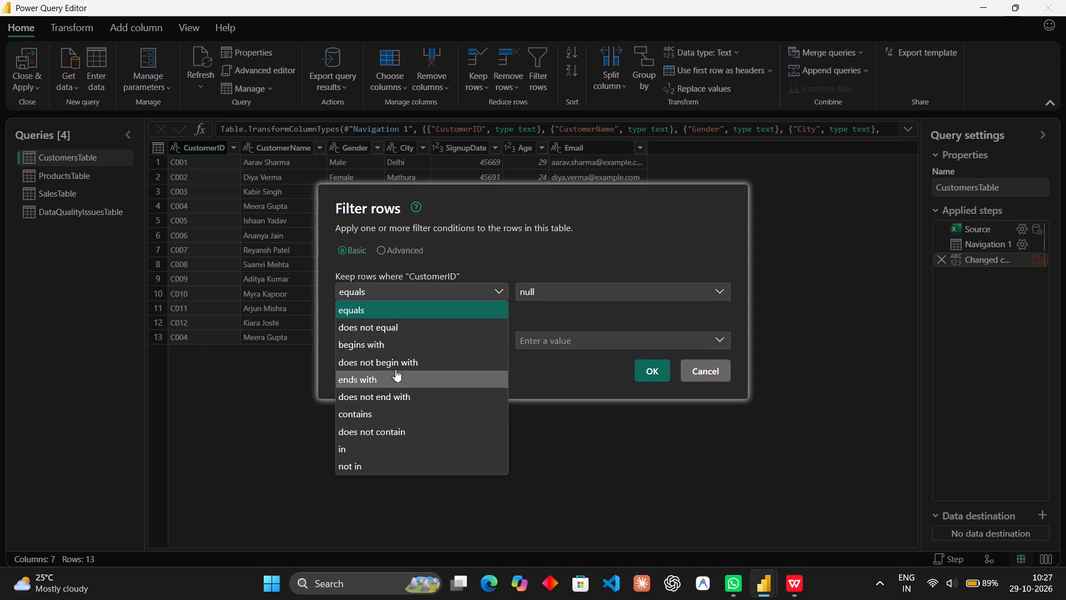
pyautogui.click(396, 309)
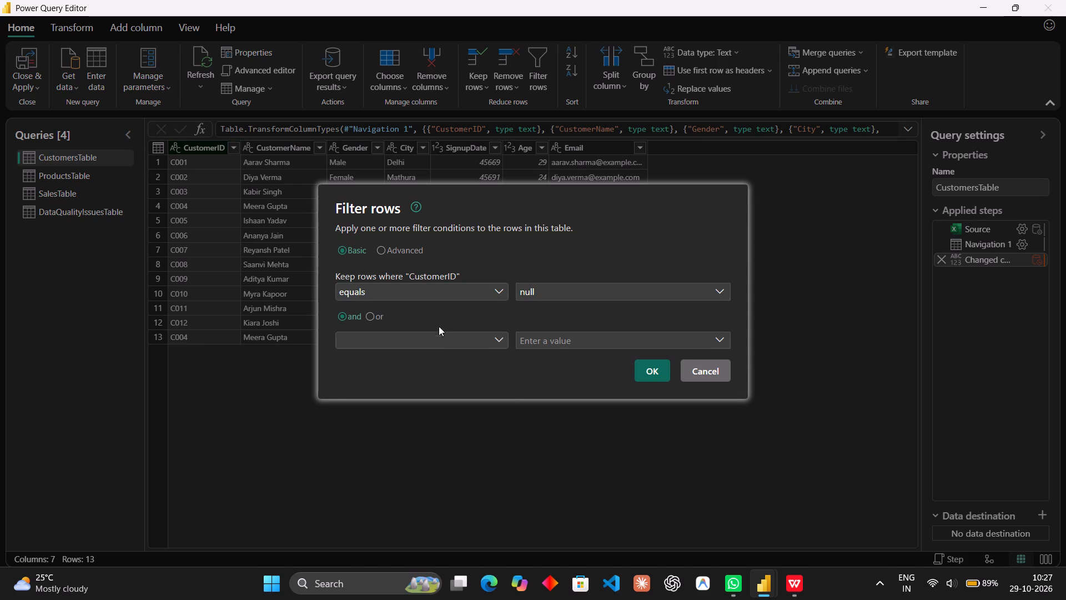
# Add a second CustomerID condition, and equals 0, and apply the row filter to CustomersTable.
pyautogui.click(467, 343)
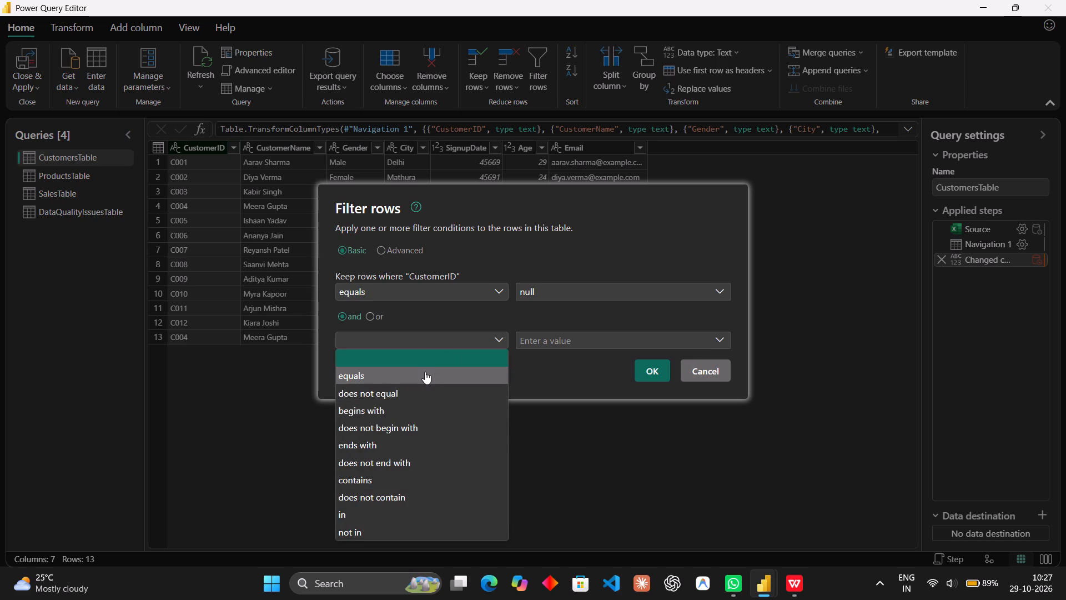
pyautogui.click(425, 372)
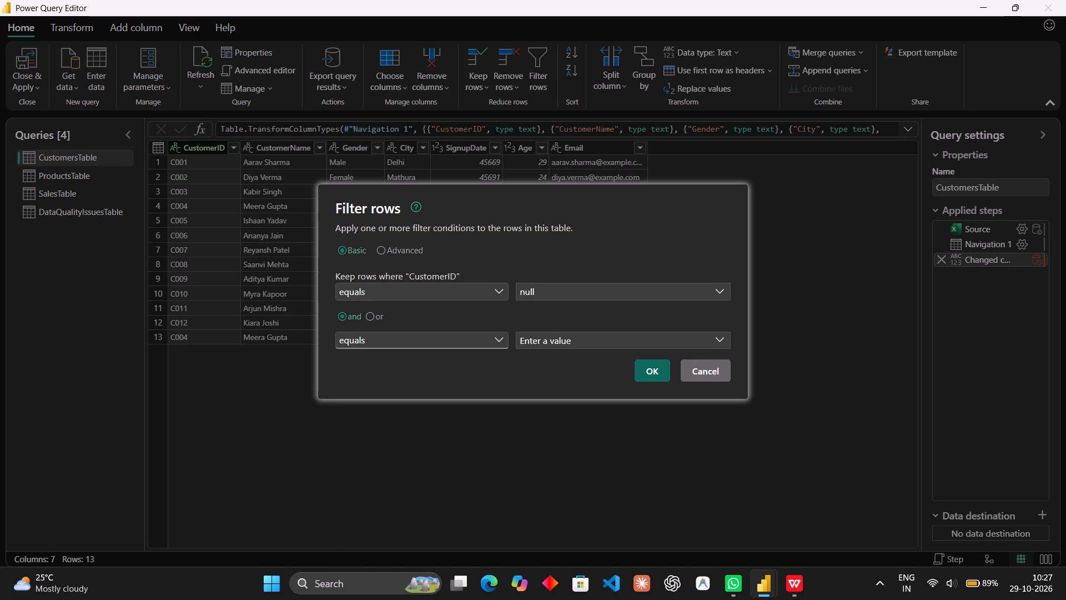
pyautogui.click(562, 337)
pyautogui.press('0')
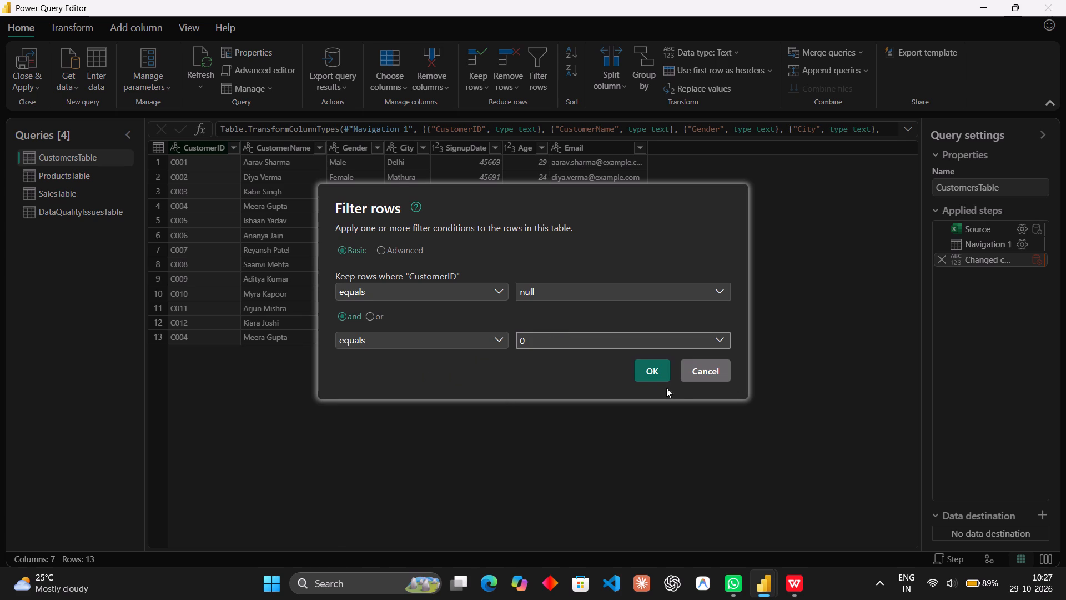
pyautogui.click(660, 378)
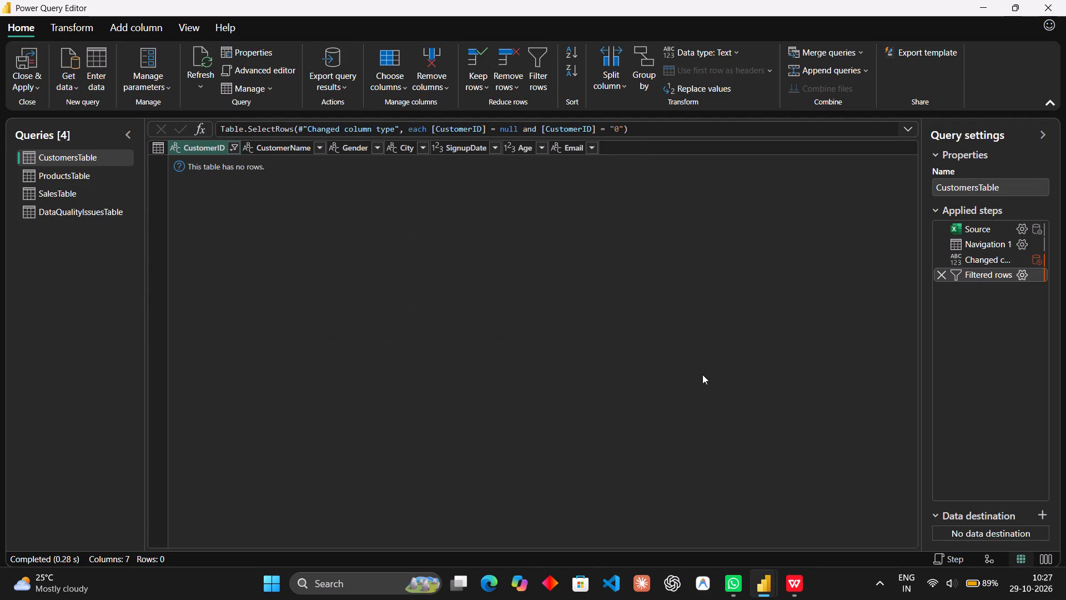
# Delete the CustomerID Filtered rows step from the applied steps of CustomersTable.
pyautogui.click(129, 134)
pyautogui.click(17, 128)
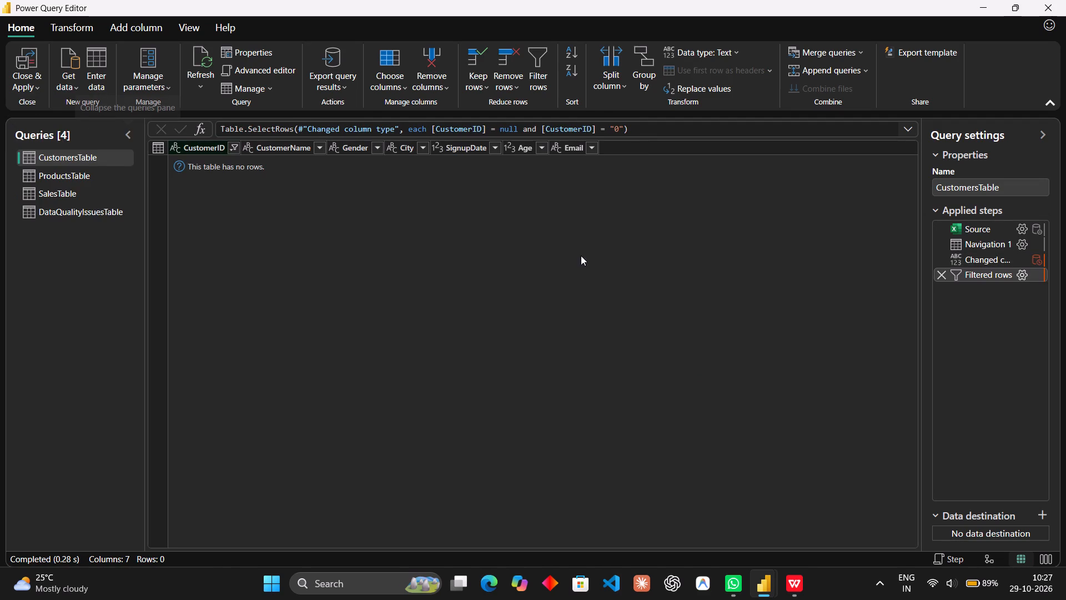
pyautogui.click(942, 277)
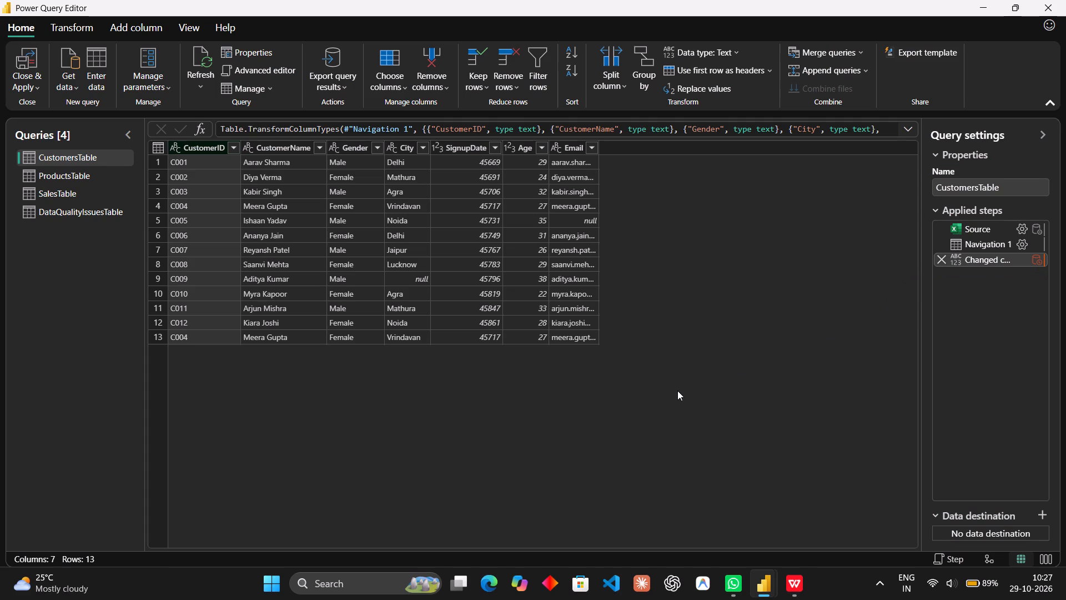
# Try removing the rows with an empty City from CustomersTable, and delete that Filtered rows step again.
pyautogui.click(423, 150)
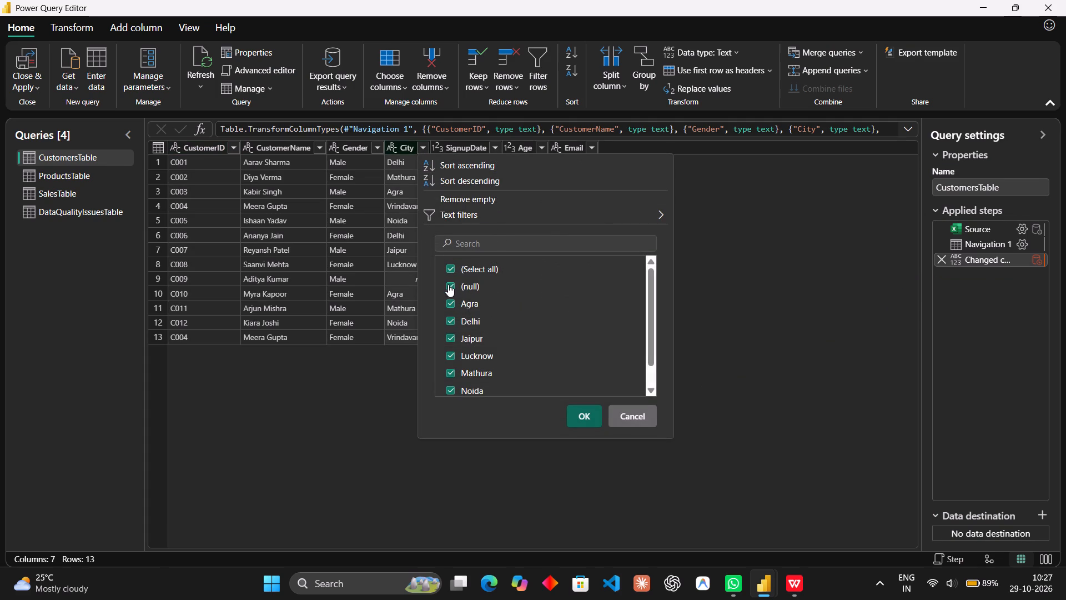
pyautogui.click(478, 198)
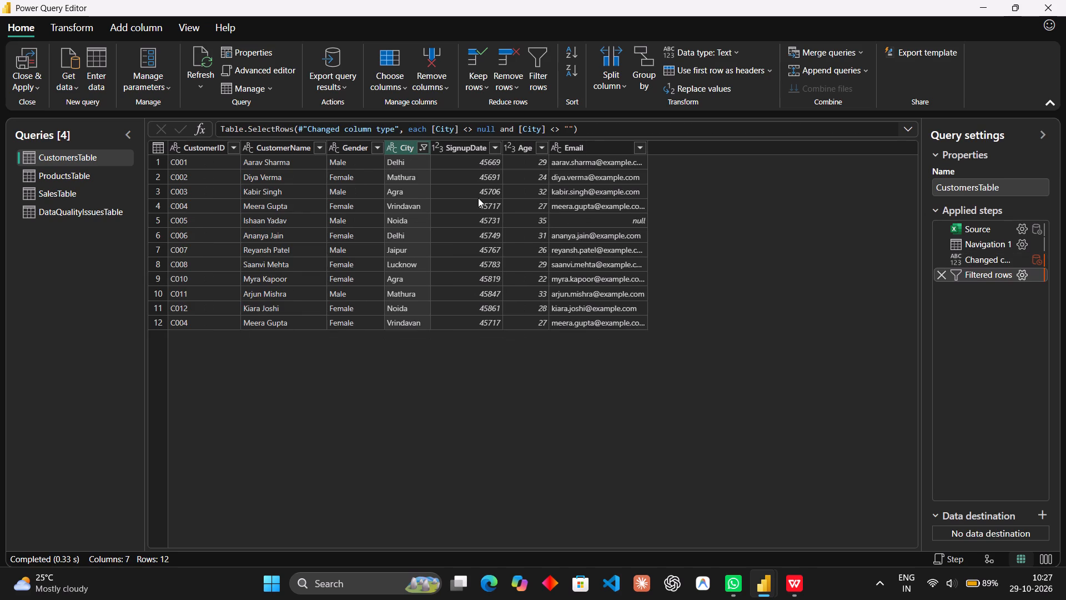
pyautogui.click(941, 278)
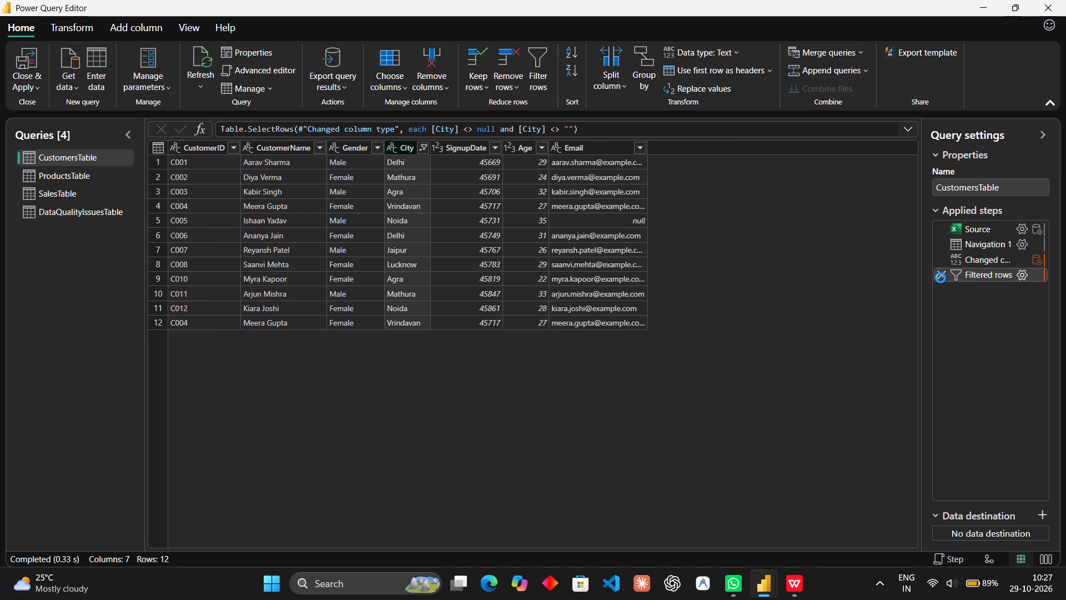
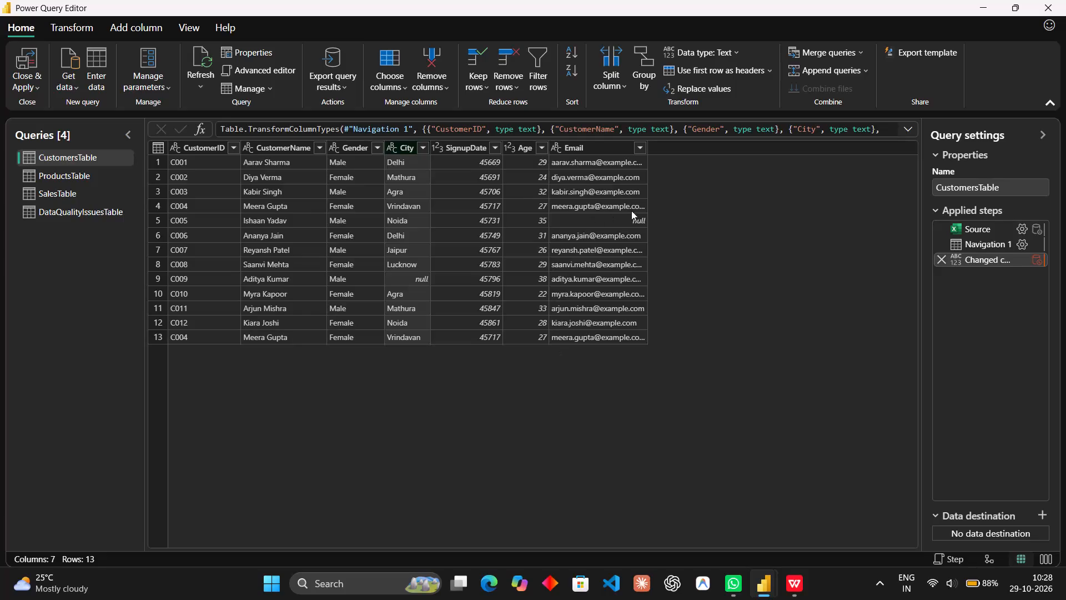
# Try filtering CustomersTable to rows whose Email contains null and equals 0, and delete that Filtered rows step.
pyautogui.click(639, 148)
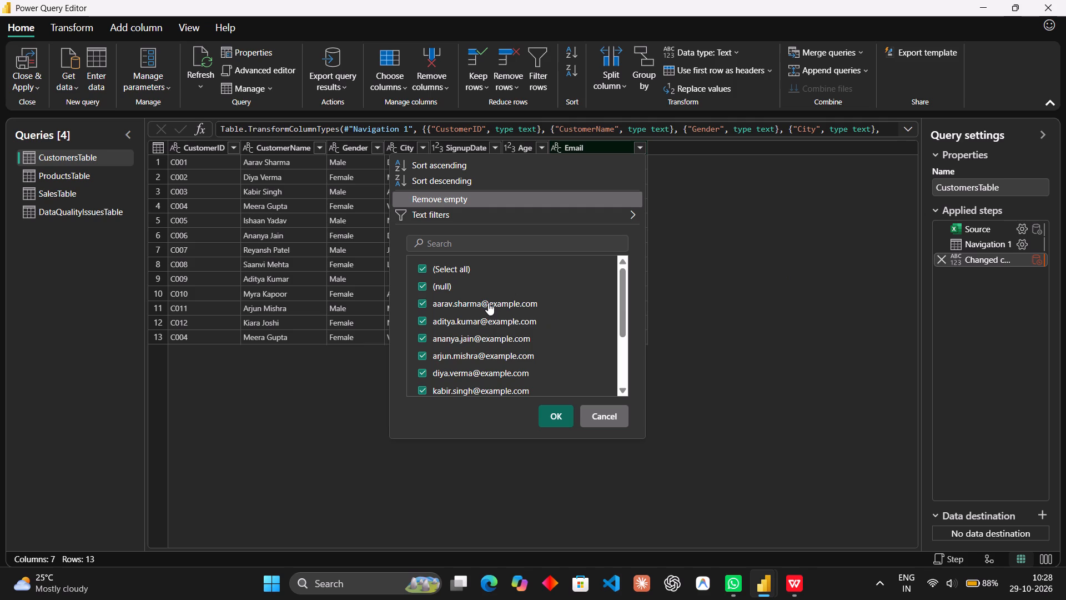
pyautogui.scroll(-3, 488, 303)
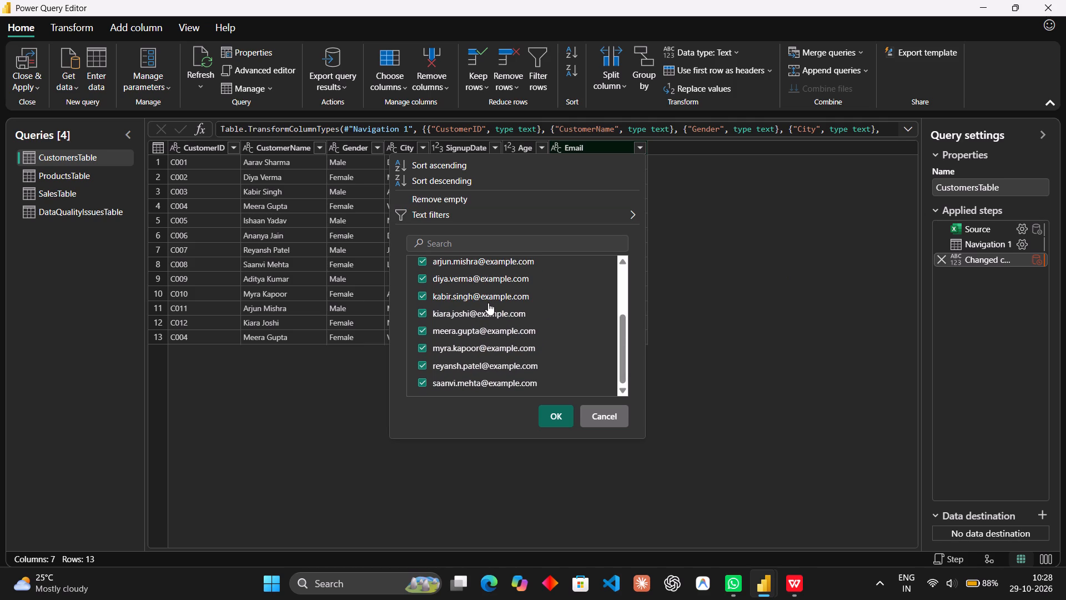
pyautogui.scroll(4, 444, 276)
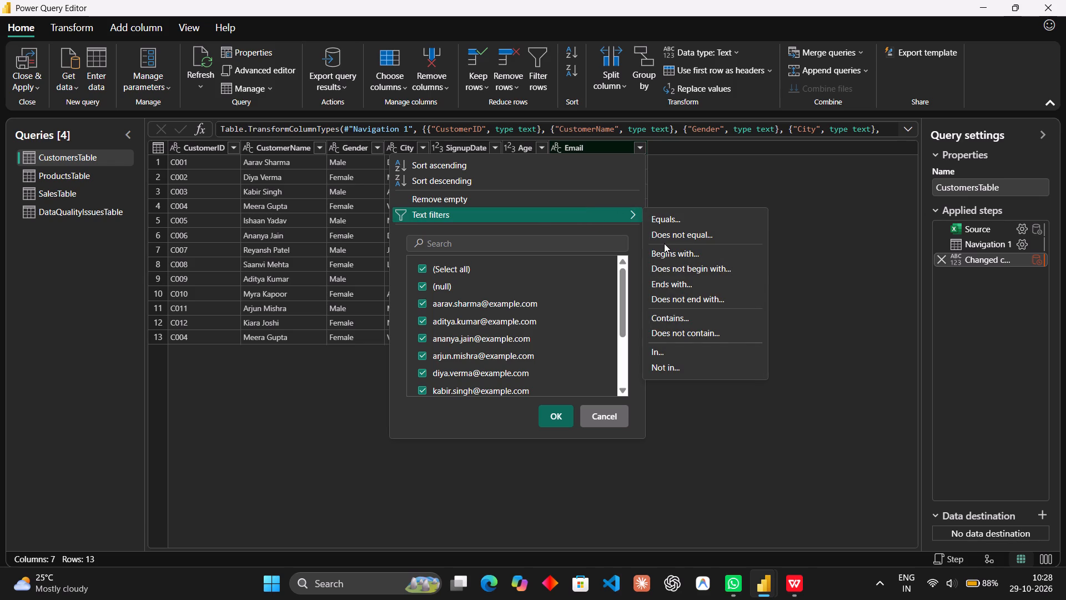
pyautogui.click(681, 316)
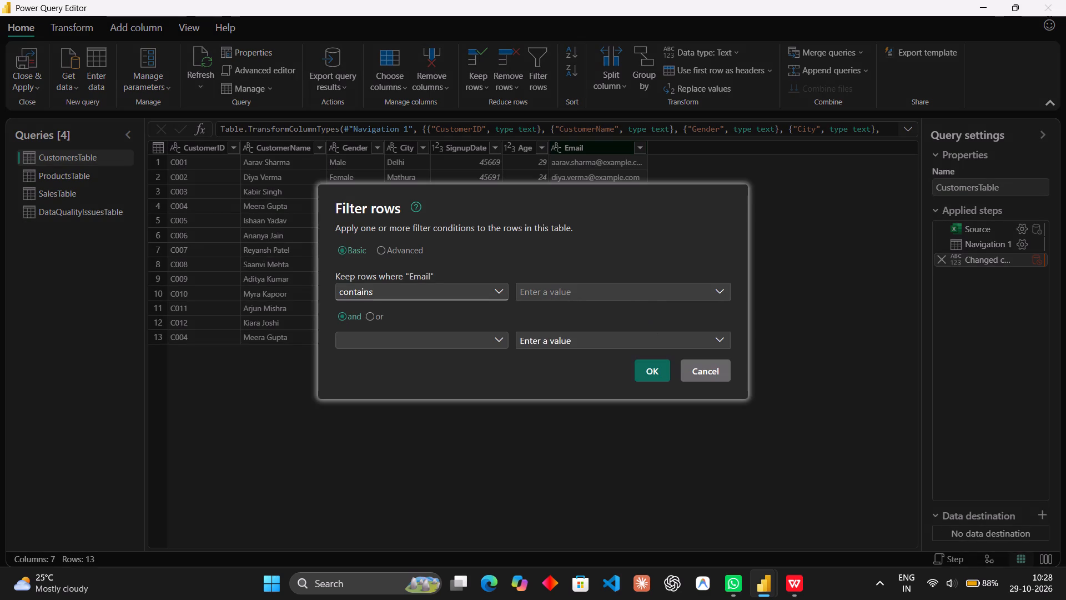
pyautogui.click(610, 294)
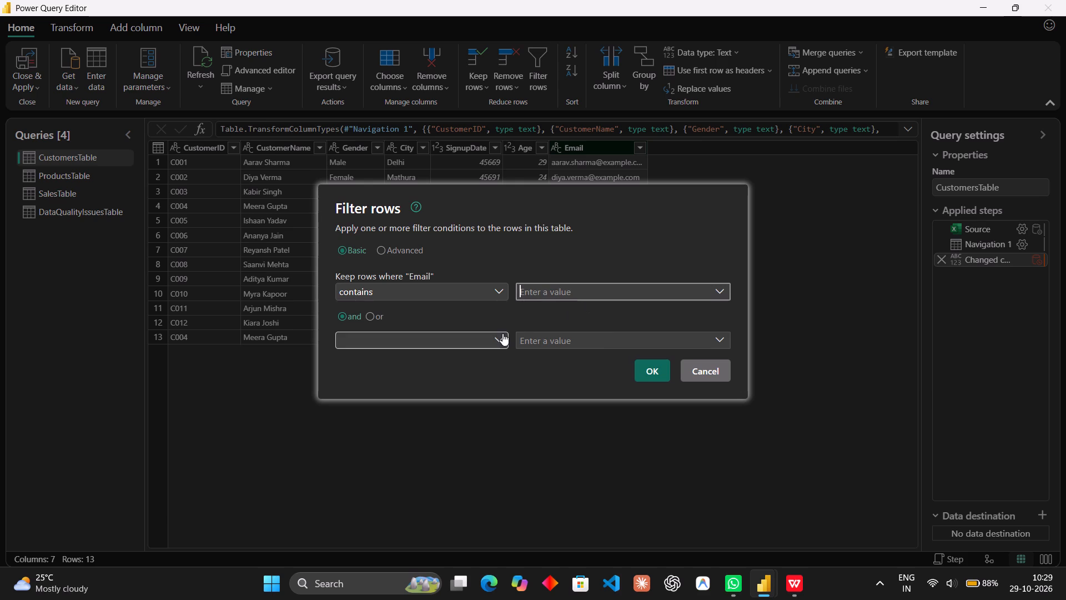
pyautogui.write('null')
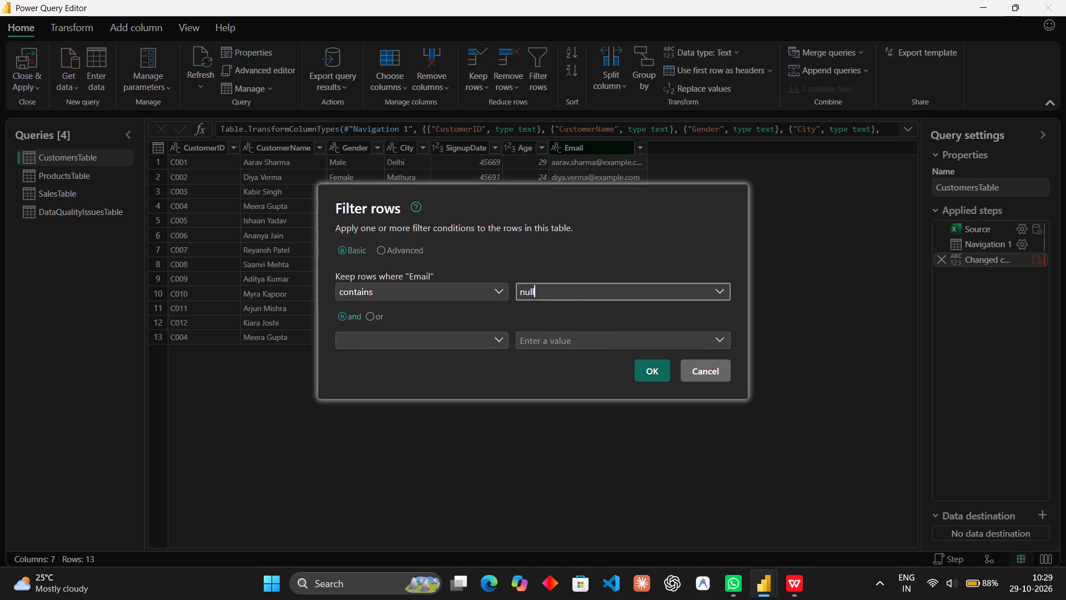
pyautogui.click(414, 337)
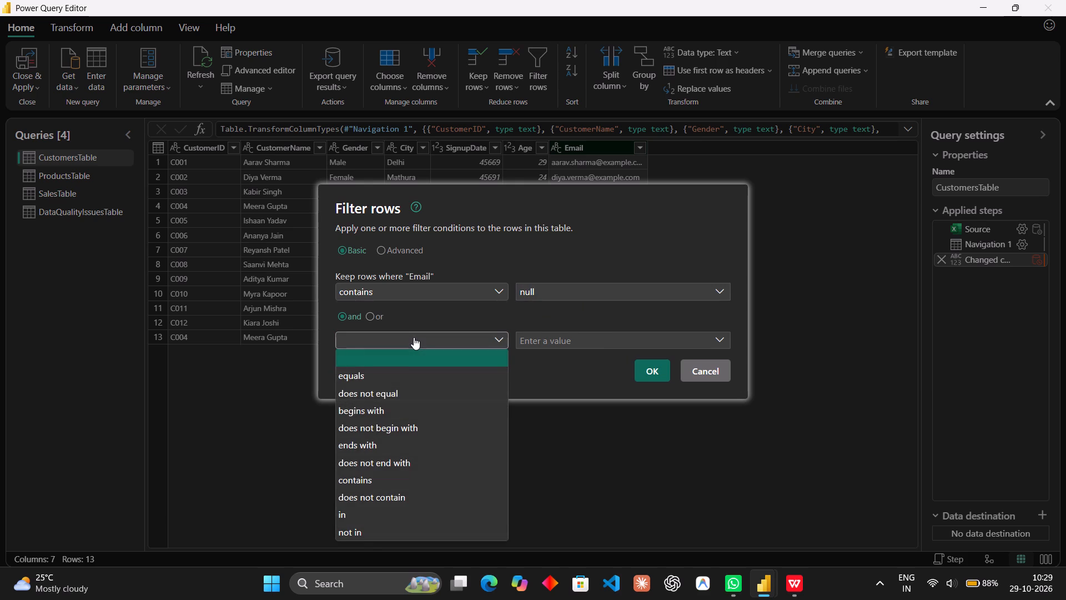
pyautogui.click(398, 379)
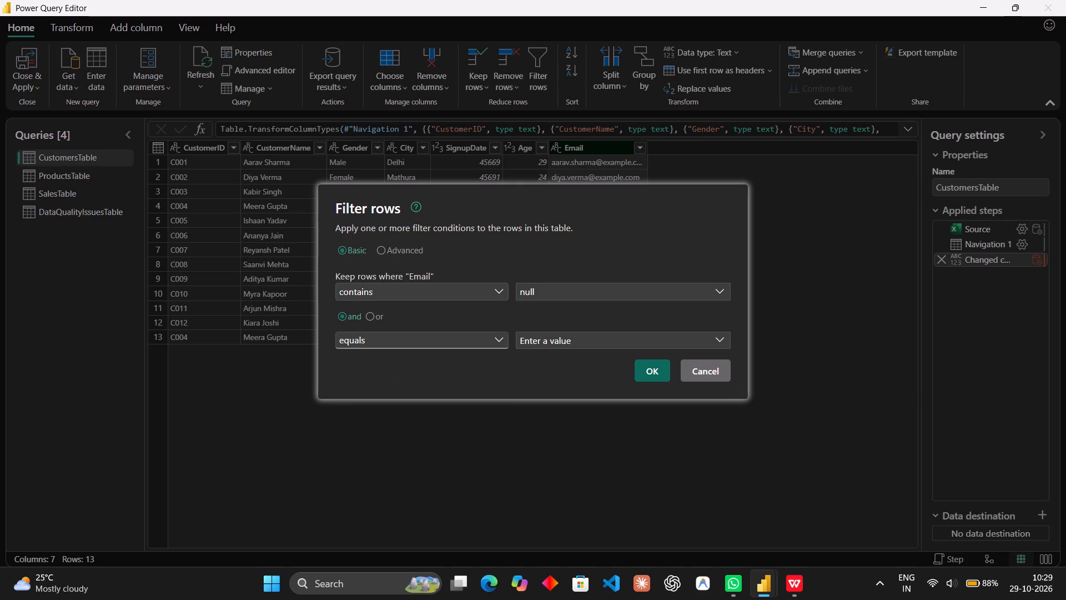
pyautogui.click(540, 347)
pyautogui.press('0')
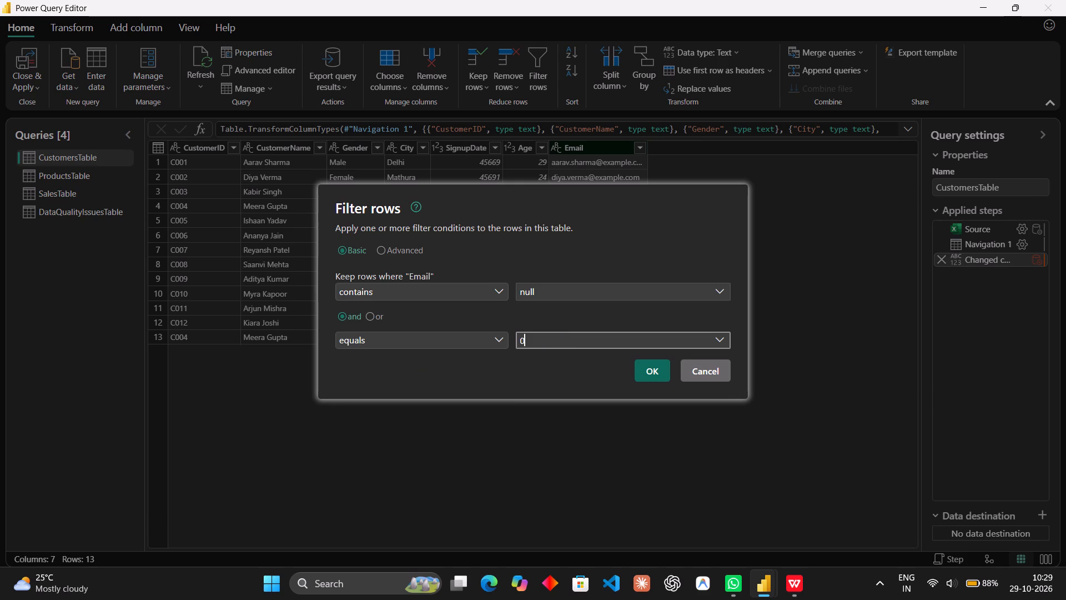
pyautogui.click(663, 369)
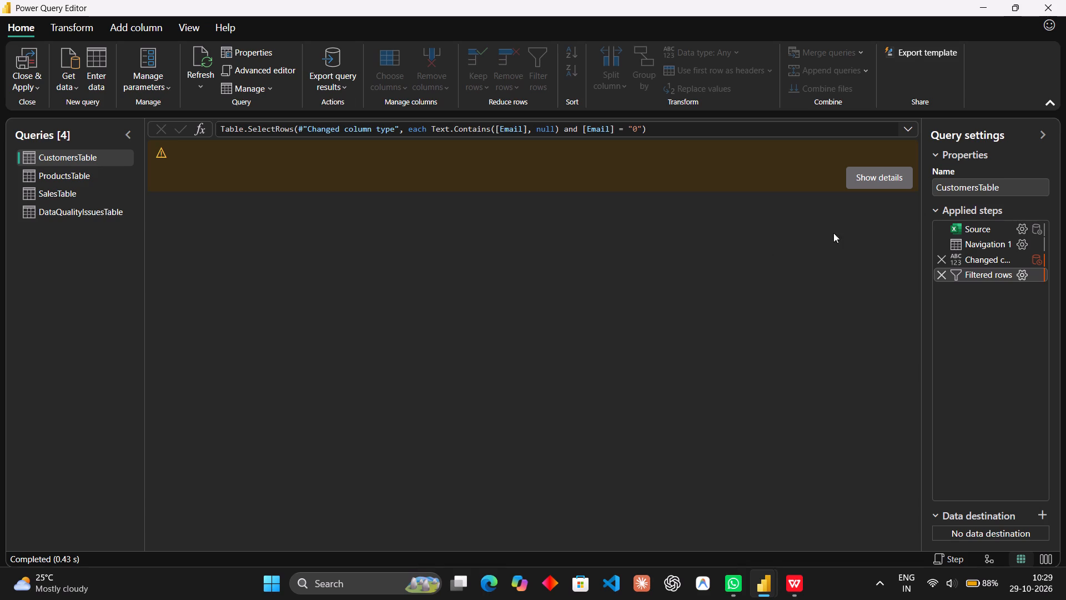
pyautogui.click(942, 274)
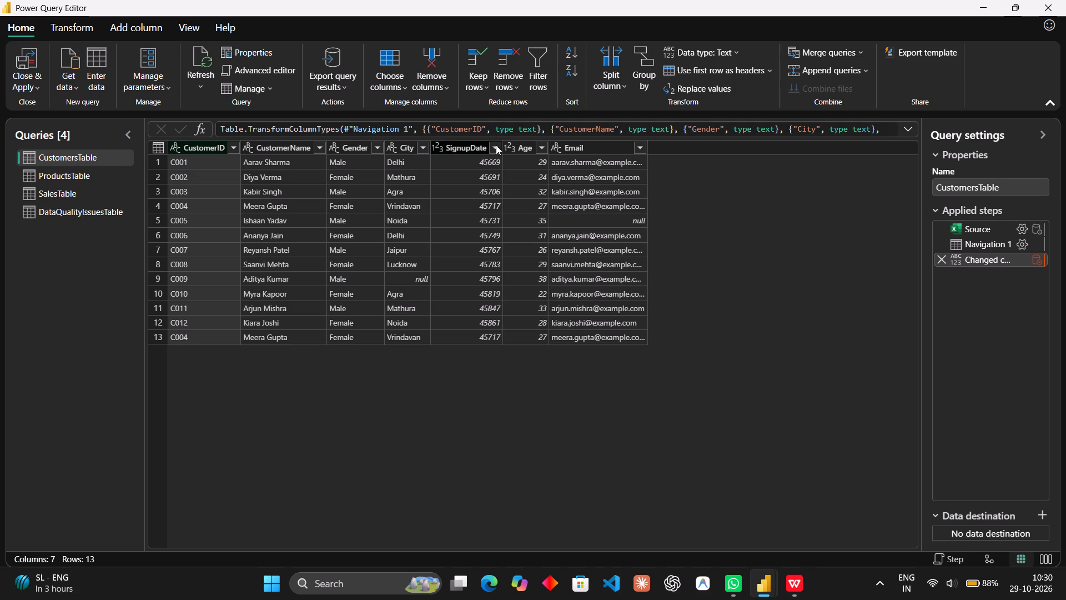
# Replace null values with 0 in the SignupDate column of CustomersTable.
pyautogui.click(477, 146)
pyautogui.rightClick(477, 146)
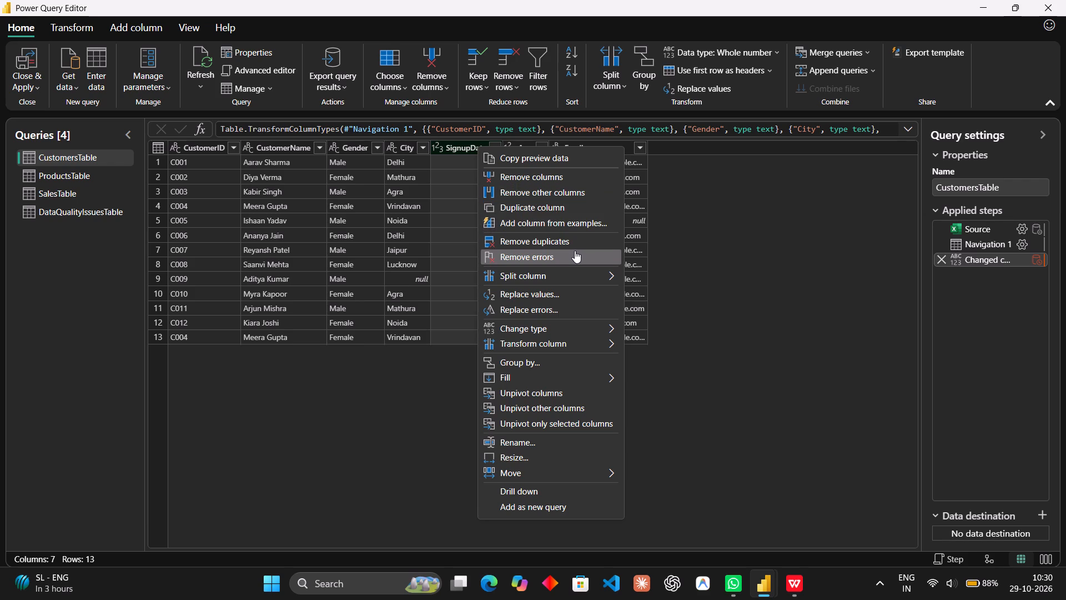
pyautogui.click(565, 298)
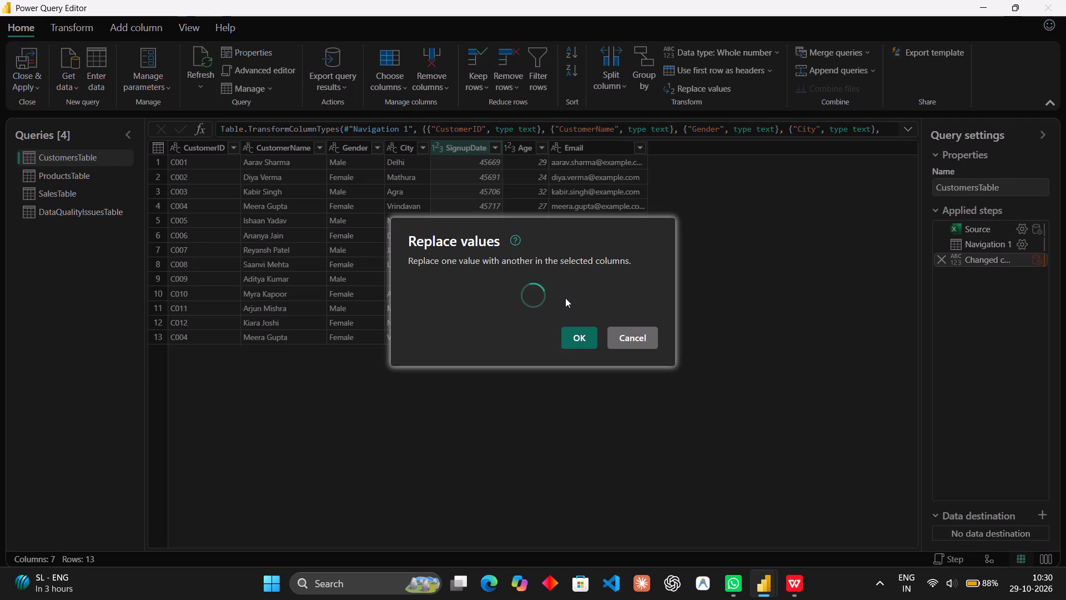
pyautogui.click(500, 284)
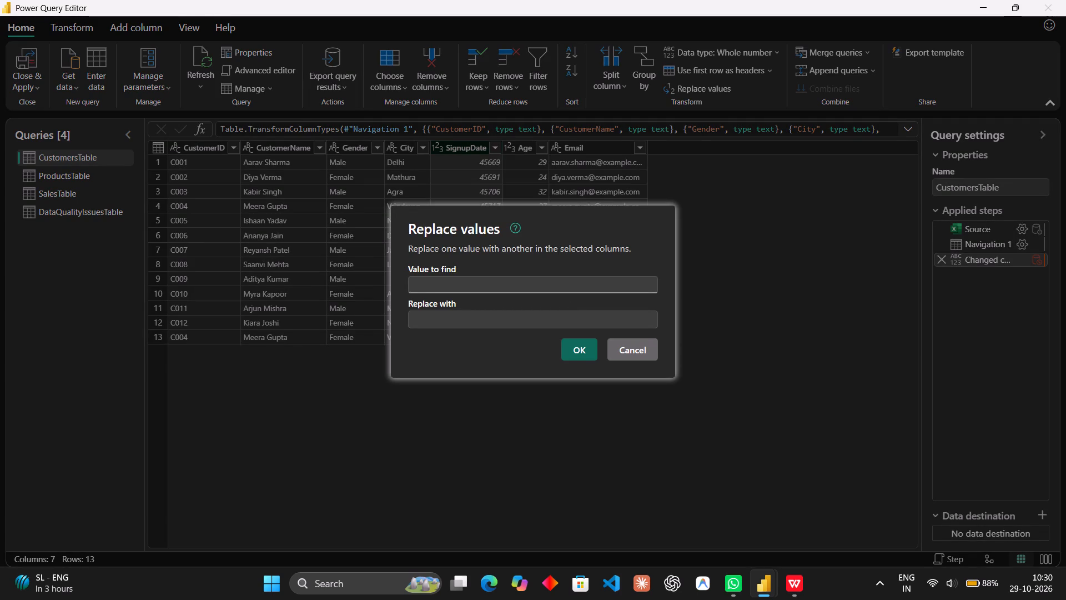
pyautogui.write('null')
pyautogui.click(503, 317)
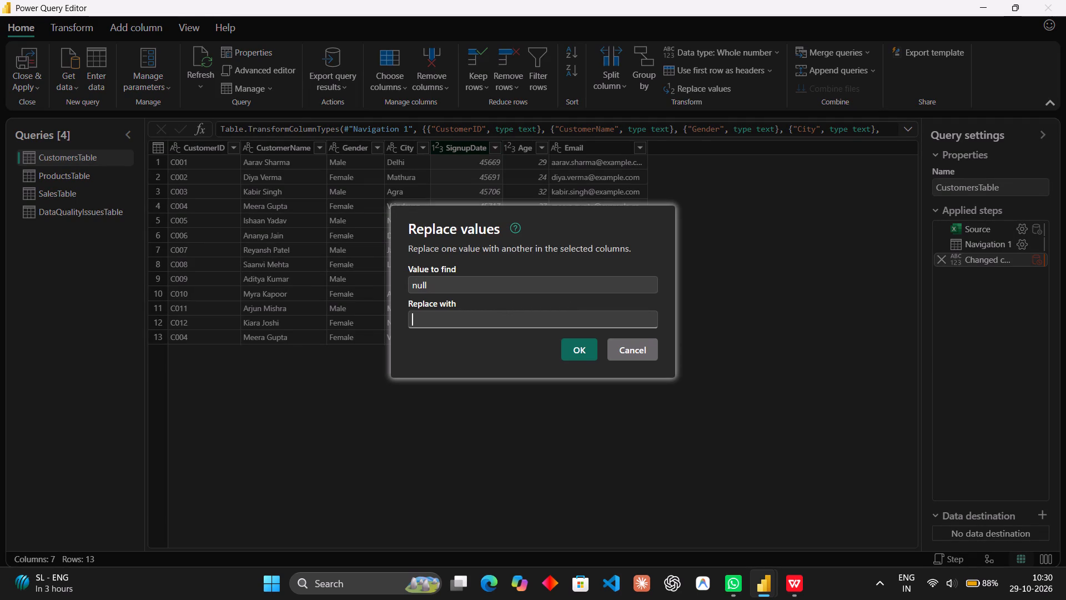
pyautogui.press('0')
pyautogui.click(587, 350)
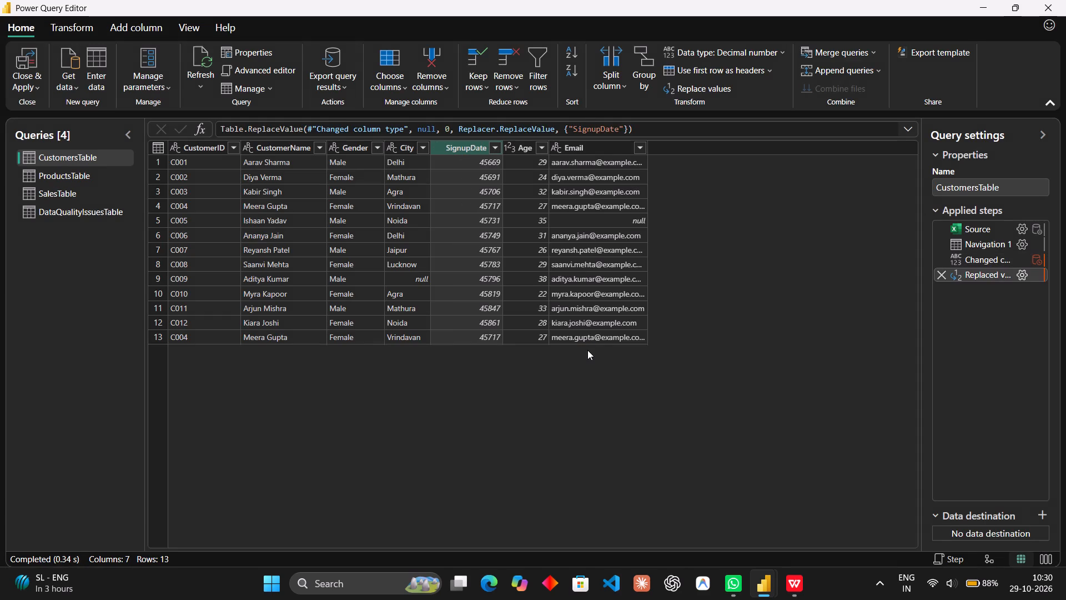
# Replace null values with 0 in the City column of CustomersTable.
pyautogui.rightClick(401, 147)
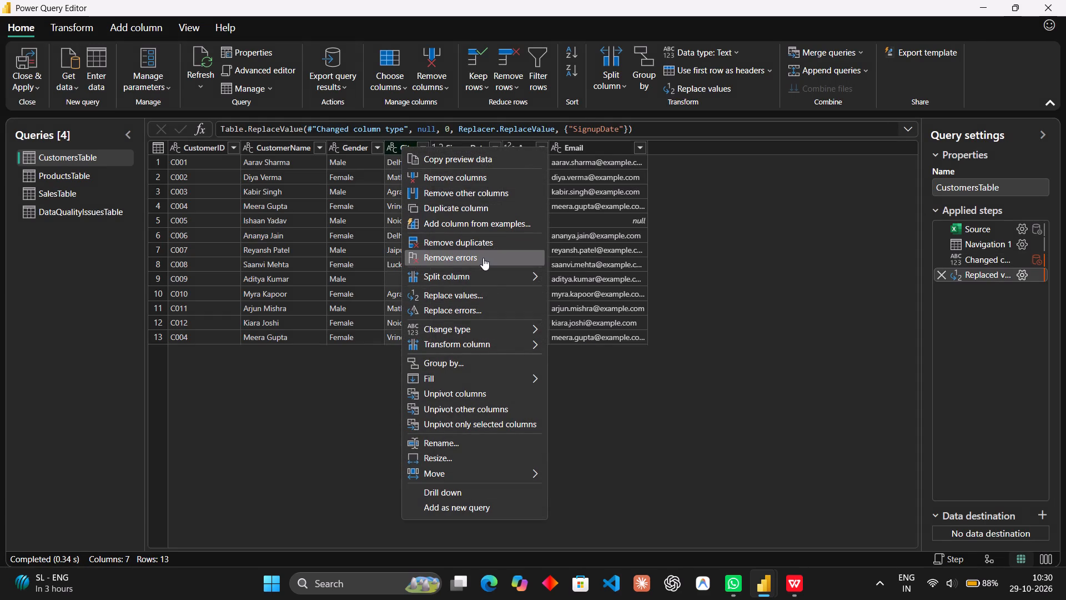
pyautogui.click(489, 294)
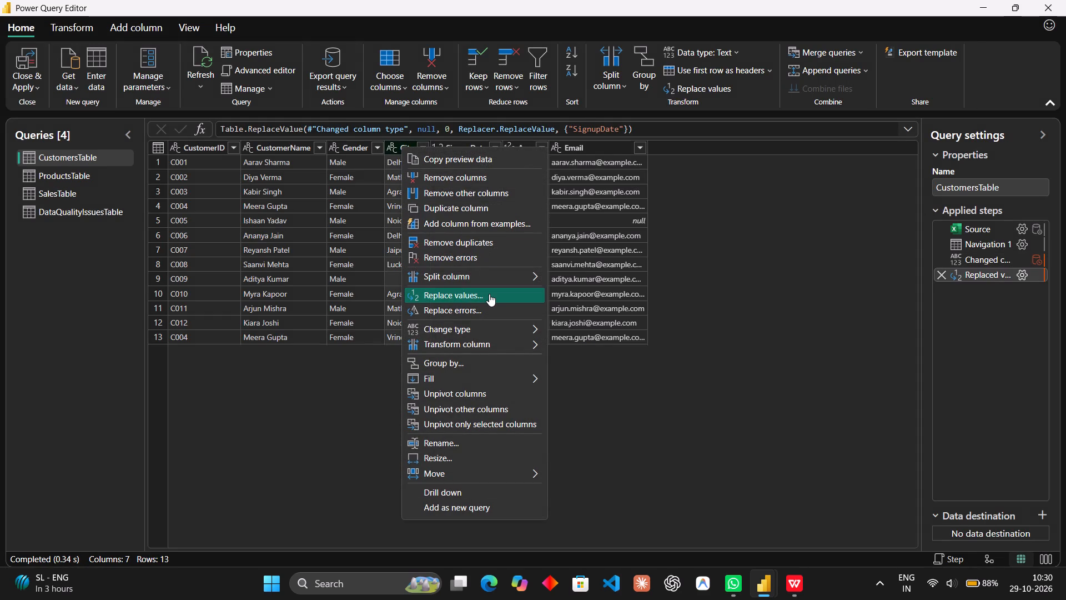
pyautogui.write('null')
pyautogui.click(453, 328)
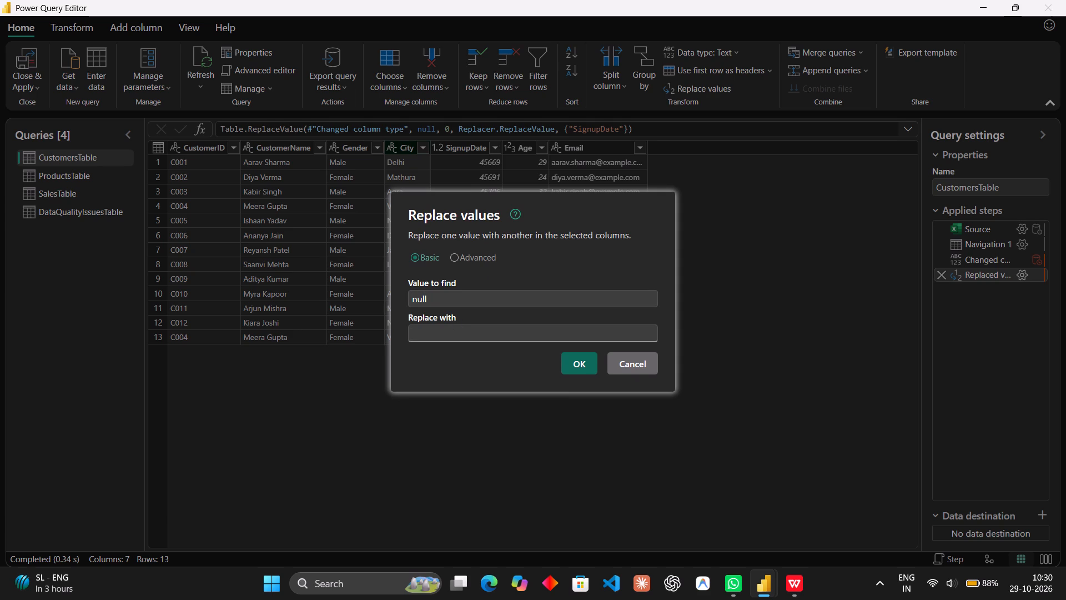
pyautogui.press('0')
pyautogui.click(576, 358)
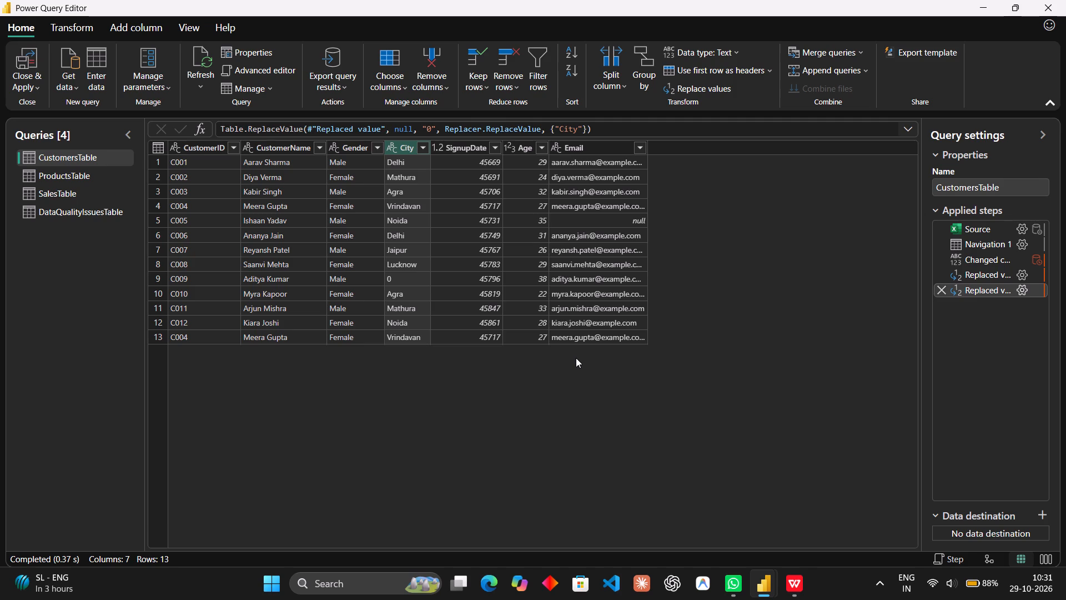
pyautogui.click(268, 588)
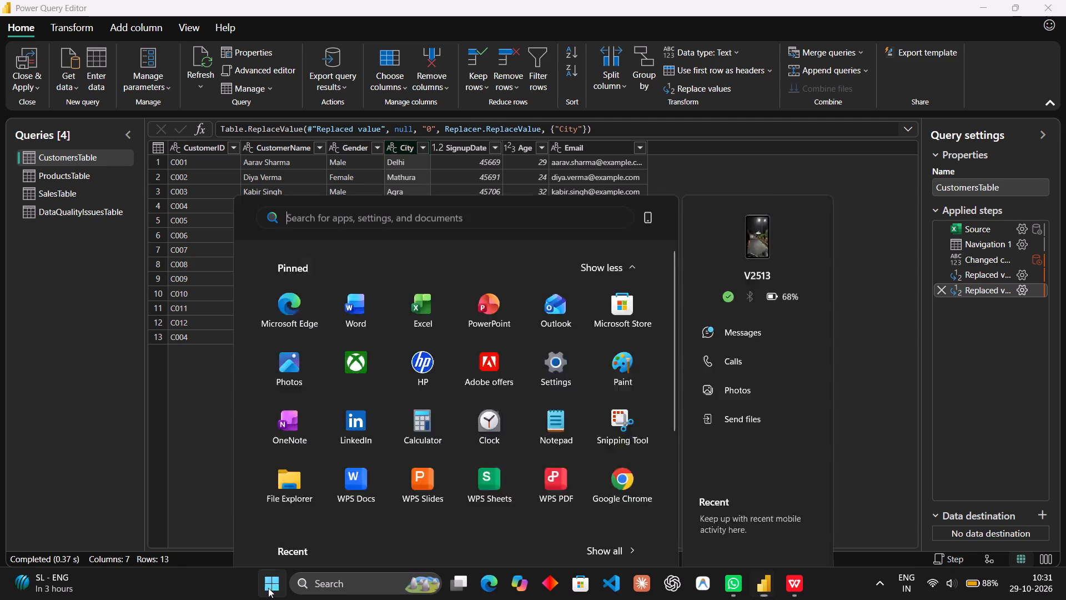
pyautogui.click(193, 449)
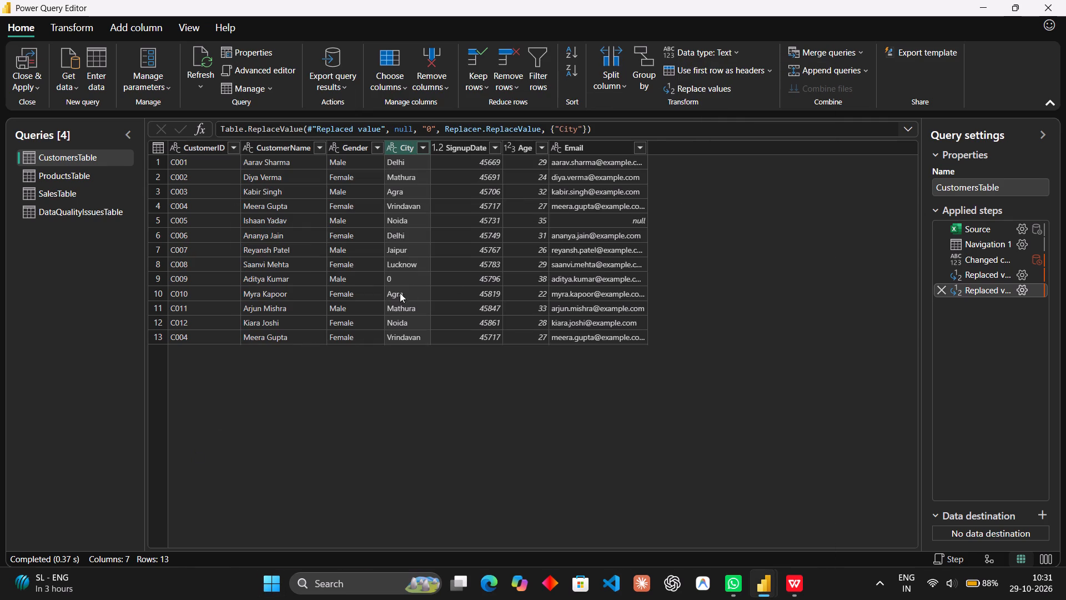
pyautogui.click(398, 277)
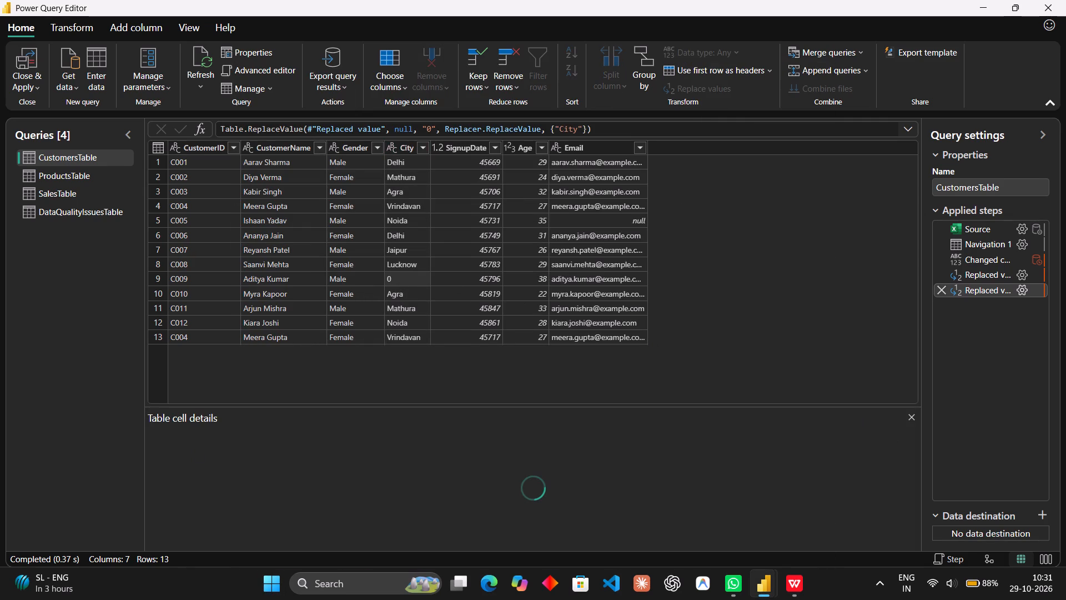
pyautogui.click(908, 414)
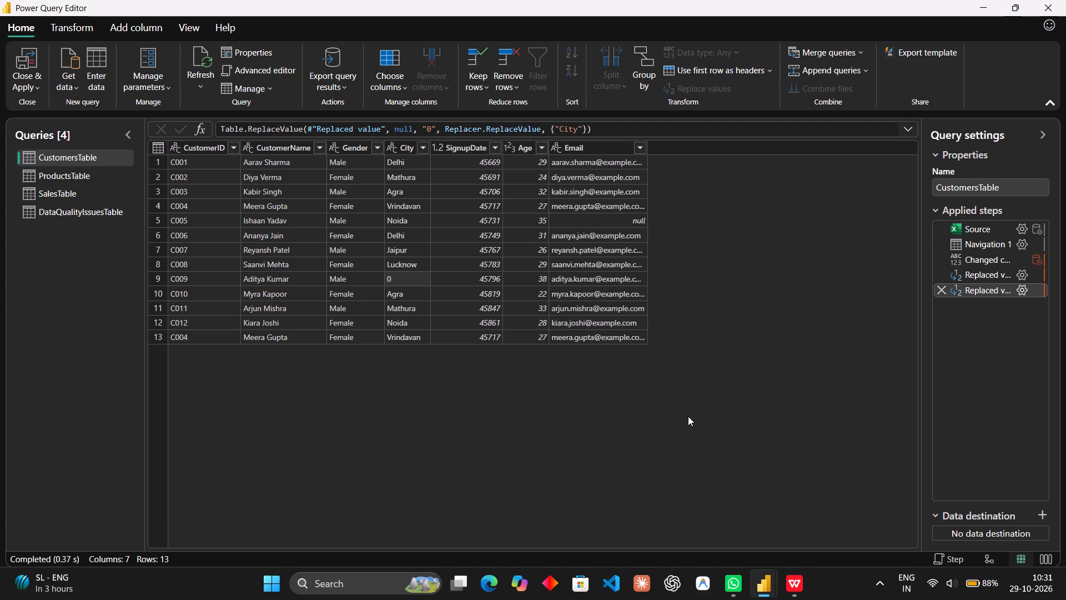
pyautogui.click(665, 571)
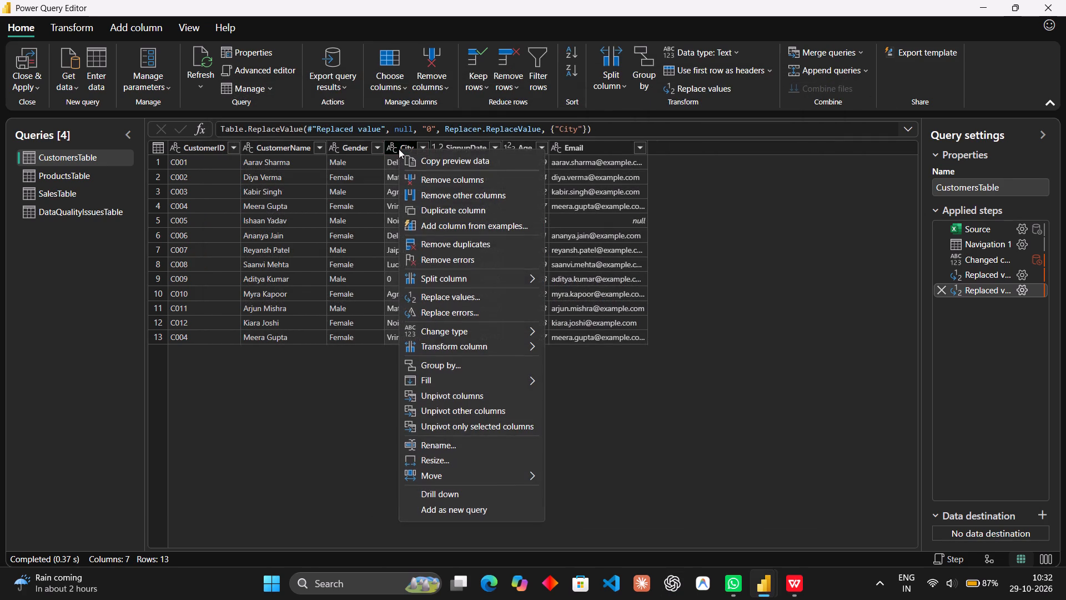
pyautogui.click(461, 301)
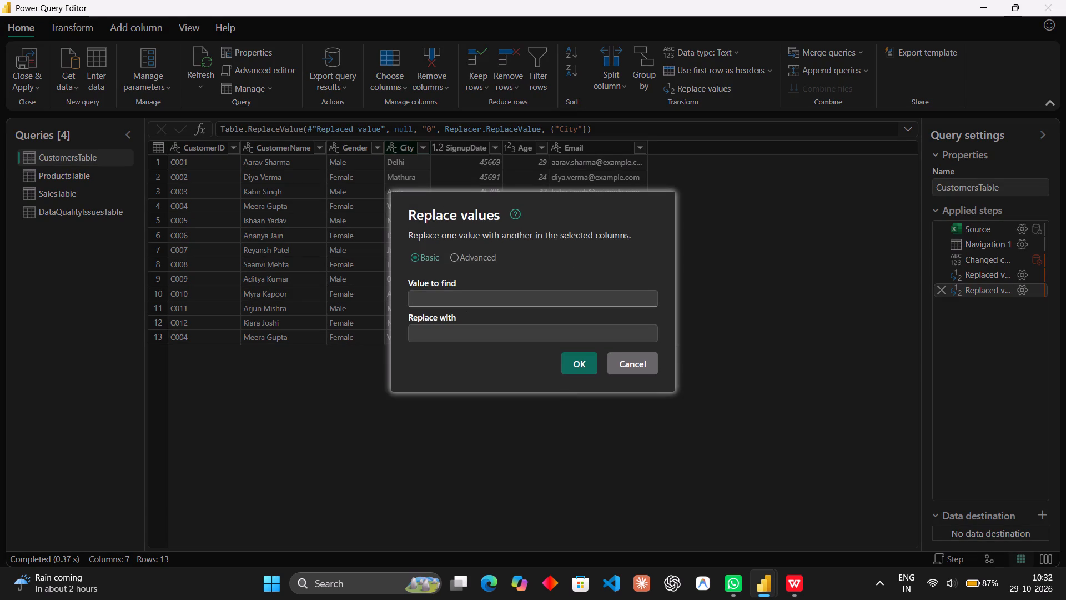
pyautogui.press('0')
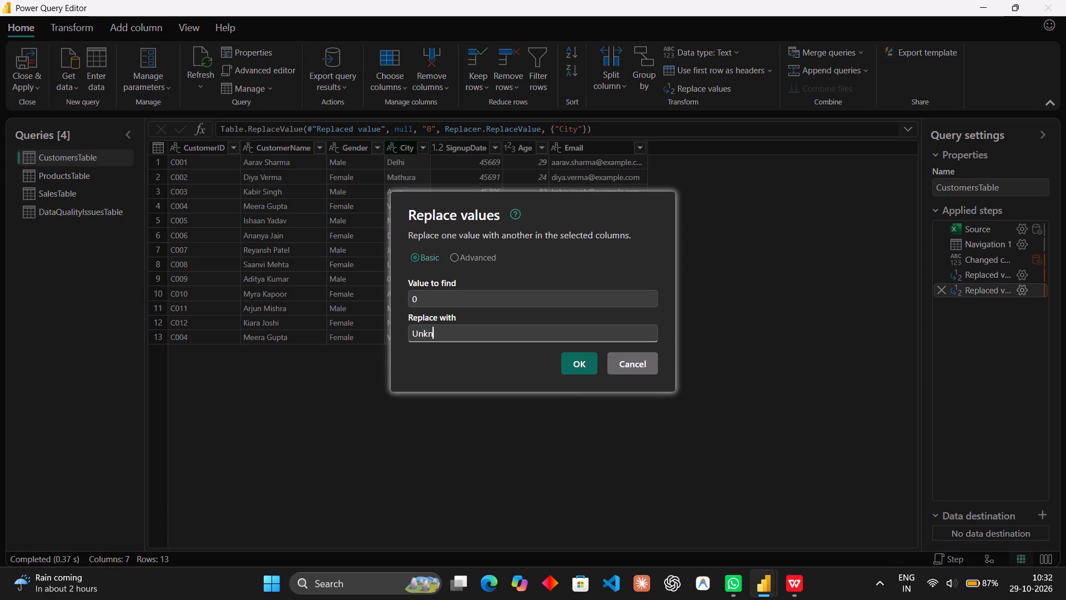
pyautogui.click(570, 362)
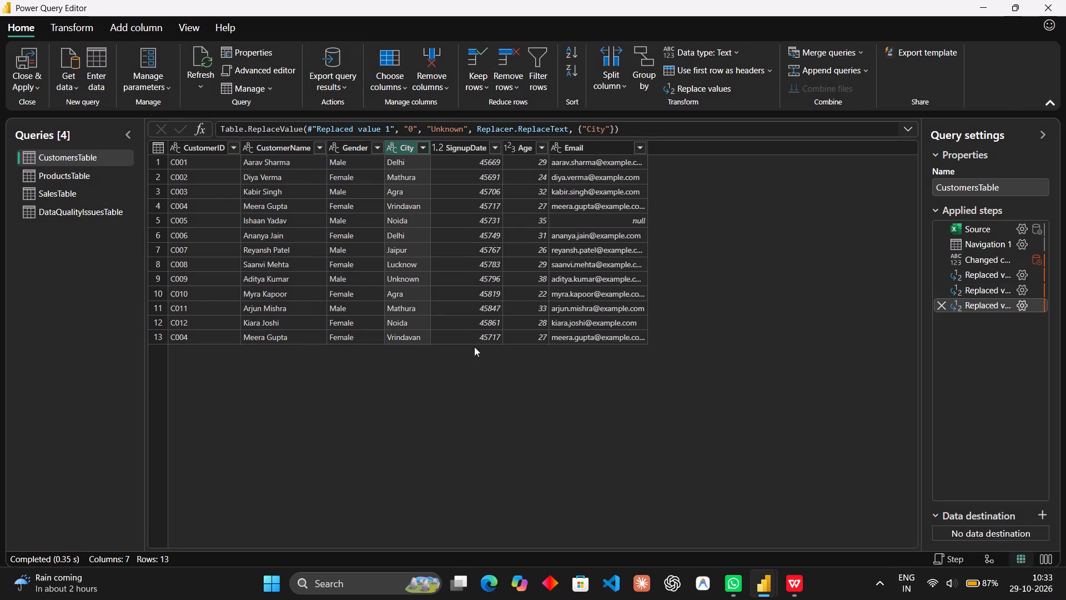
# Replace the null in the Email column of CustomersTable with customer C005's e-mail address, following the other rows' address pattern.
pyautogui.rightClick(596, 223)
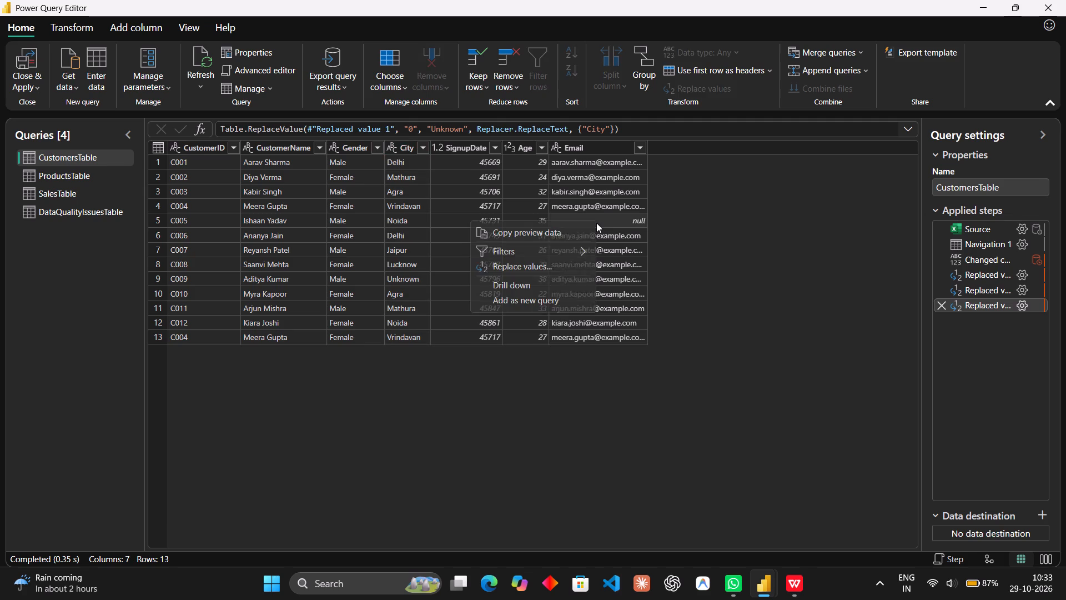
pyautogui.click(601, 141)
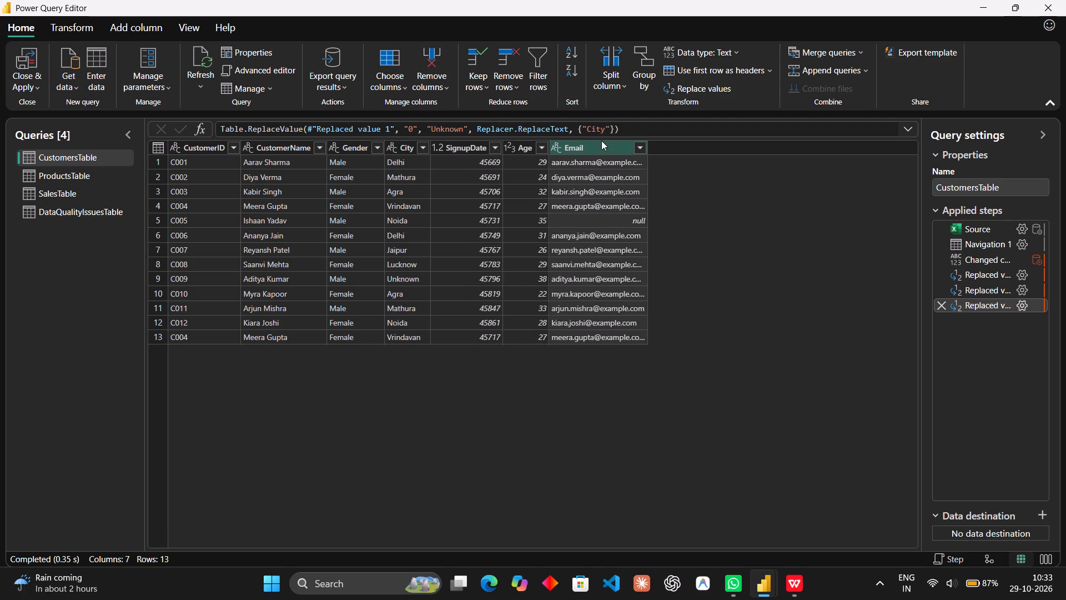
# Replace null in the Email column of CustomersTable with customer C005's e-mail address, following the first-name.last-name pattern of the other rows.
pyautogui.rightClick(601, 141)
pyautogui.click(575, 299)
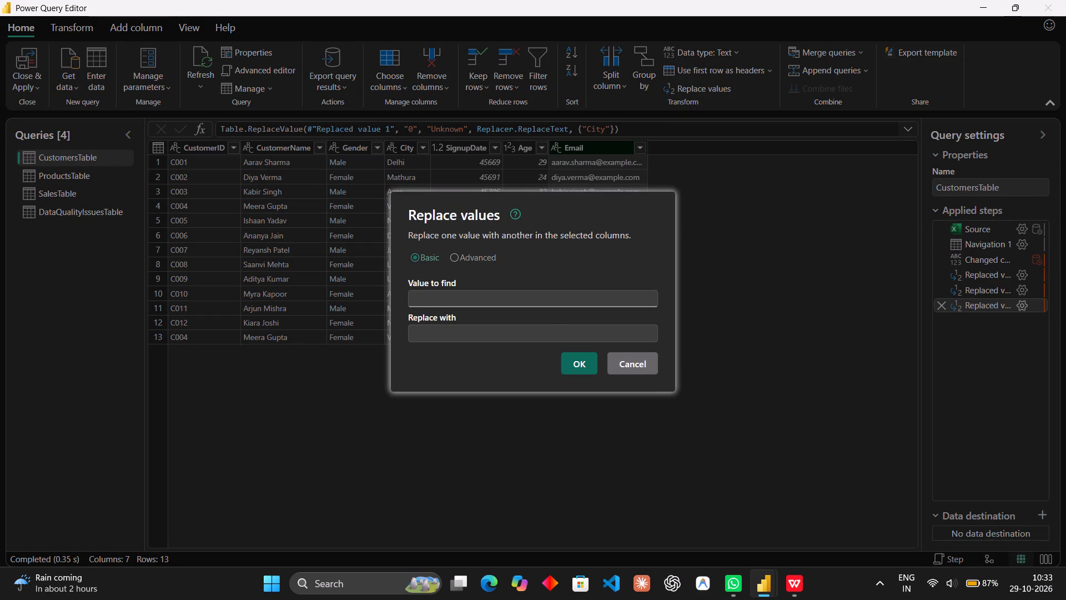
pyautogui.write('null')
pyautogui.click(502, 338)
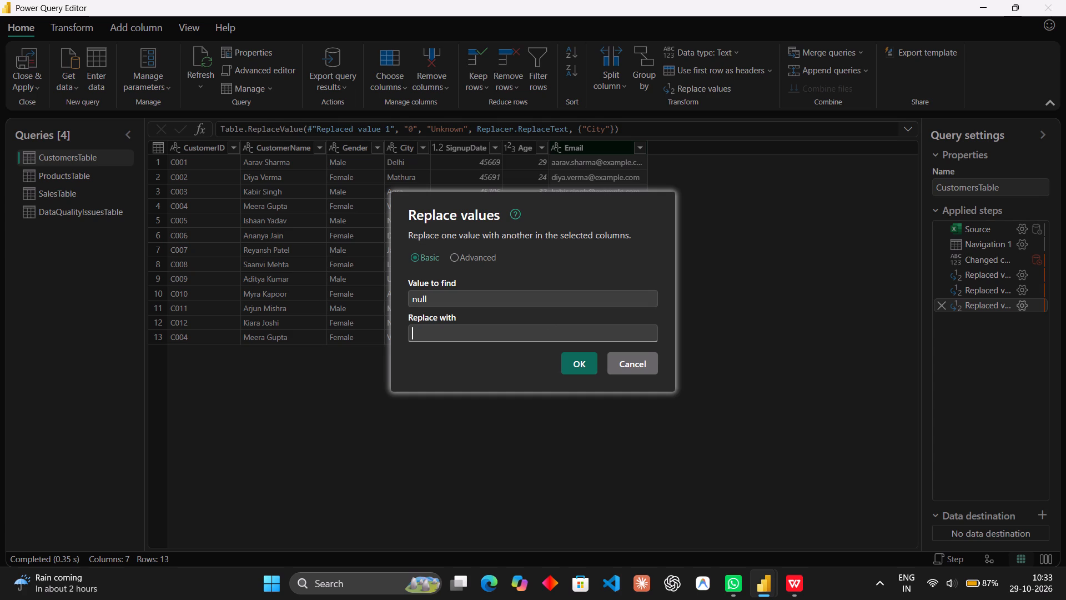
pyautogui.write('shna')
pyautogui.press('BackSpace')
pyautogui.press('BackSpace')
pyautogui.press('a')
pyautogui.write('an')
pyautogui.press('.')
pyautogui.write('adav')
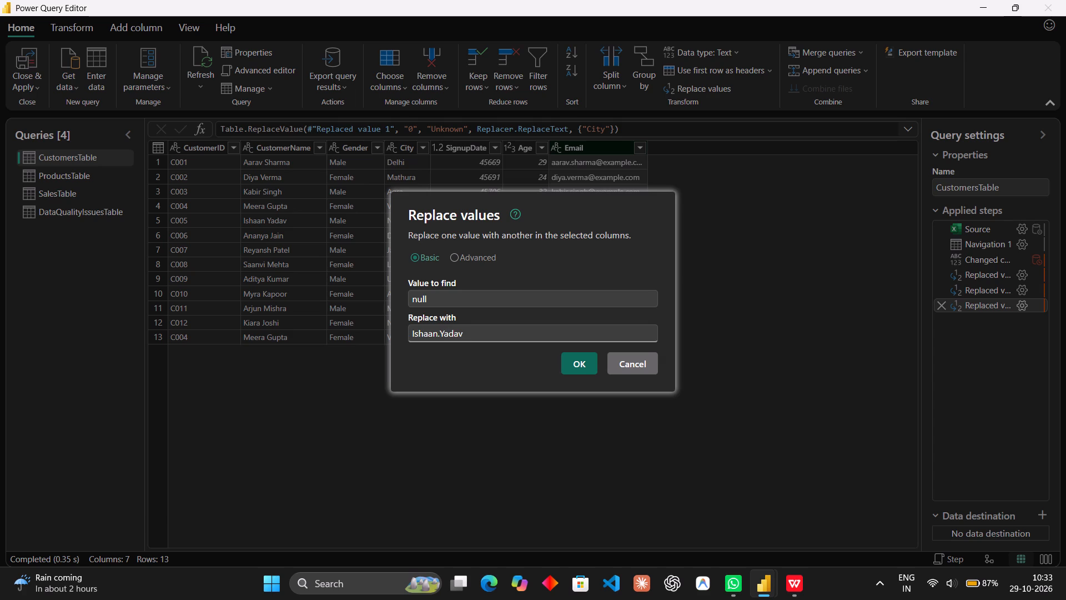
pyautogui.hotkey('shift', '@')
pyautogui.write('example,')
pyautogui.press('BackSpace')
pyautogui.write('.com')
pyautogui.click(444, 329)
pyautogui.press('BackSpace')
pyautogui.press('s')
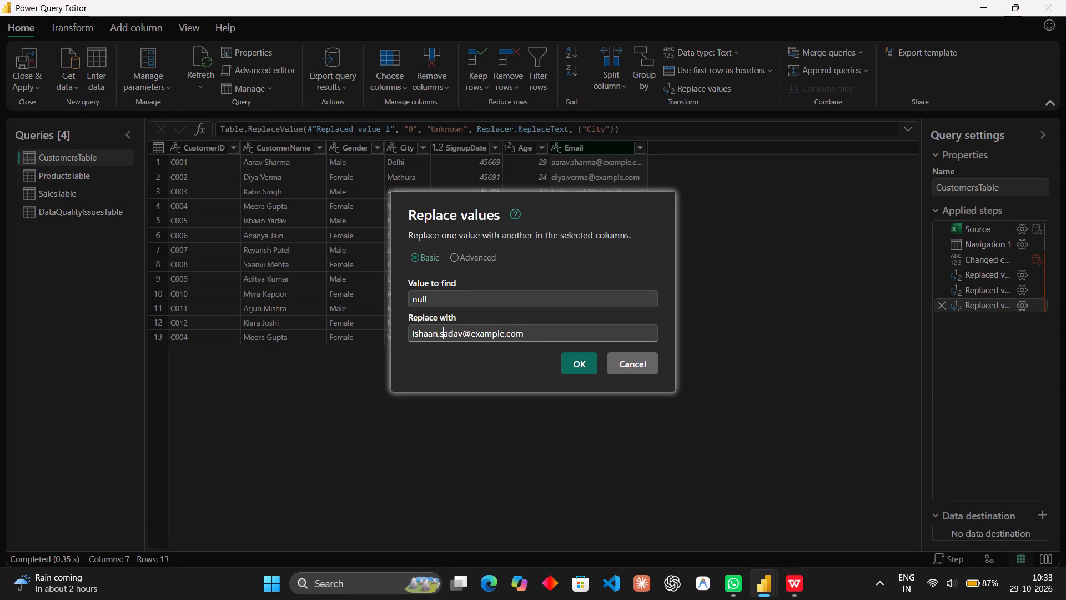
pyautogui.press('BackSpace')
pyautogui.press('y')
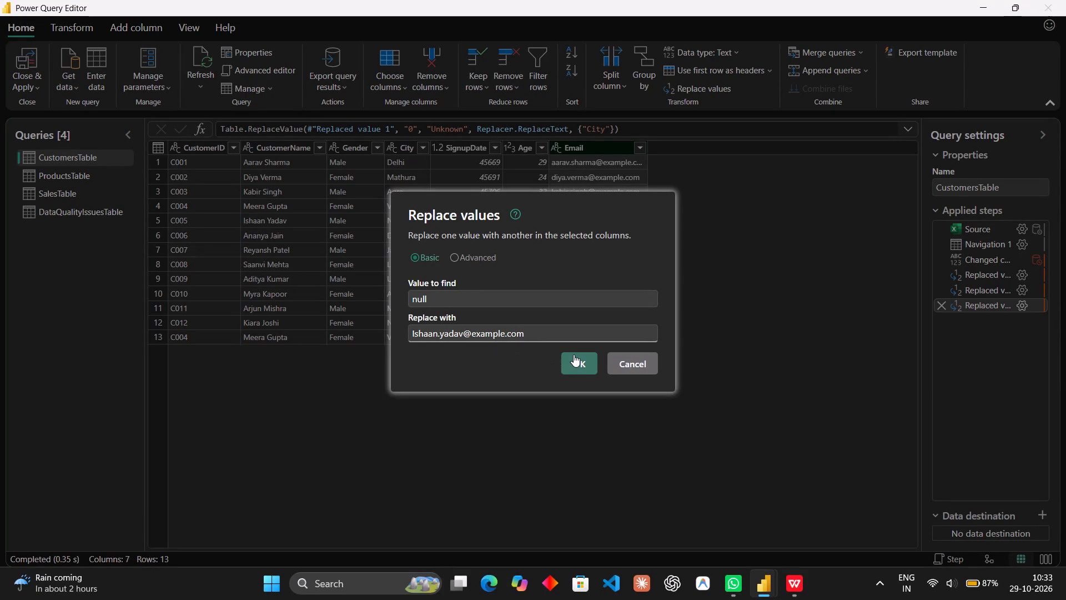
pyautogui.click(592, 358)
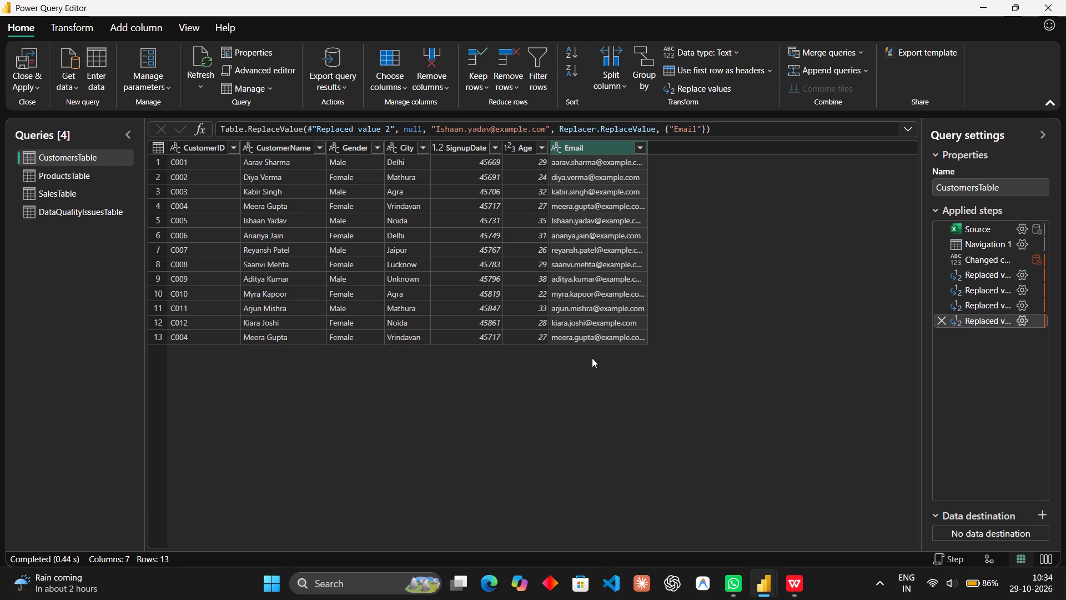
# Review CustomersTable at the SignupDate replacement step and at the last applied step.
pyautogui.scroll(-2, 555, 306)
pyautogui.click(966, 274)
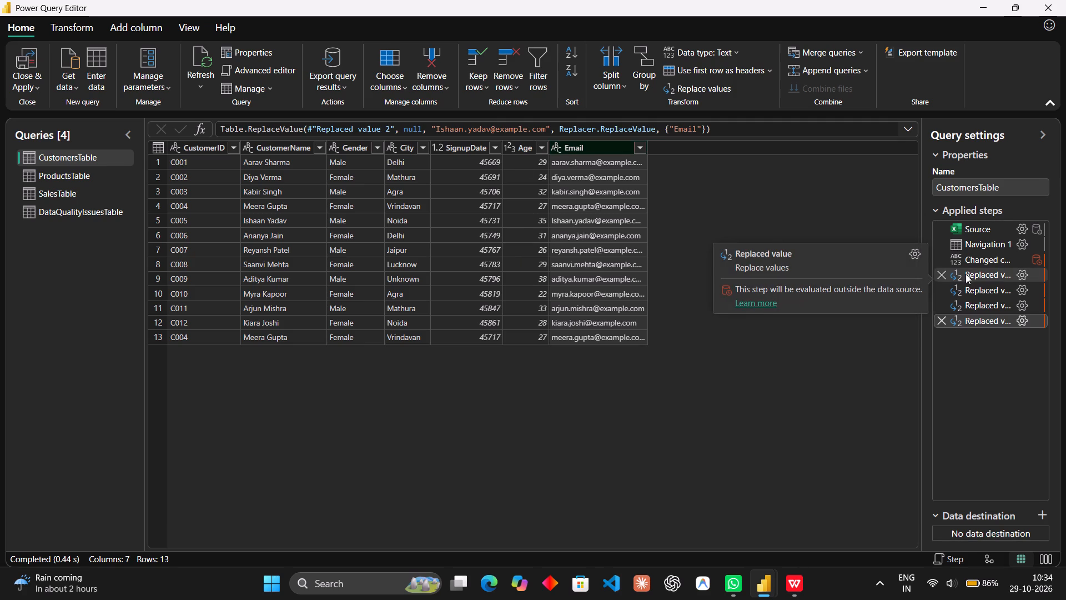
pyautogui.click(987, 316)
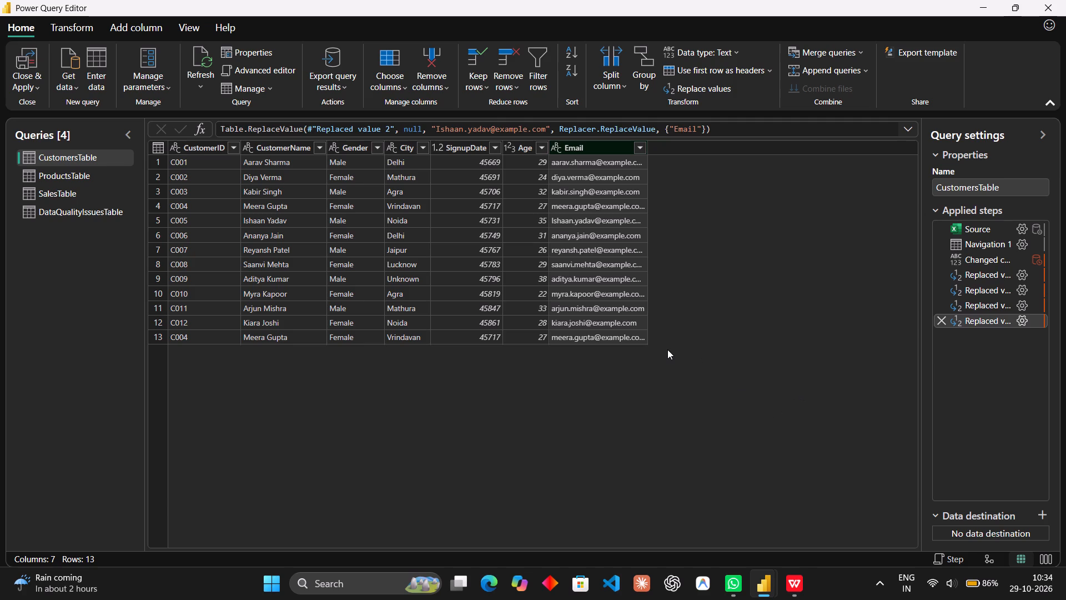
# Look over ProductsTable and SalesTable, and read the issues and suggested cleaning actions in DataQualityIssuesTable.
pyautogui.click(84, 178)
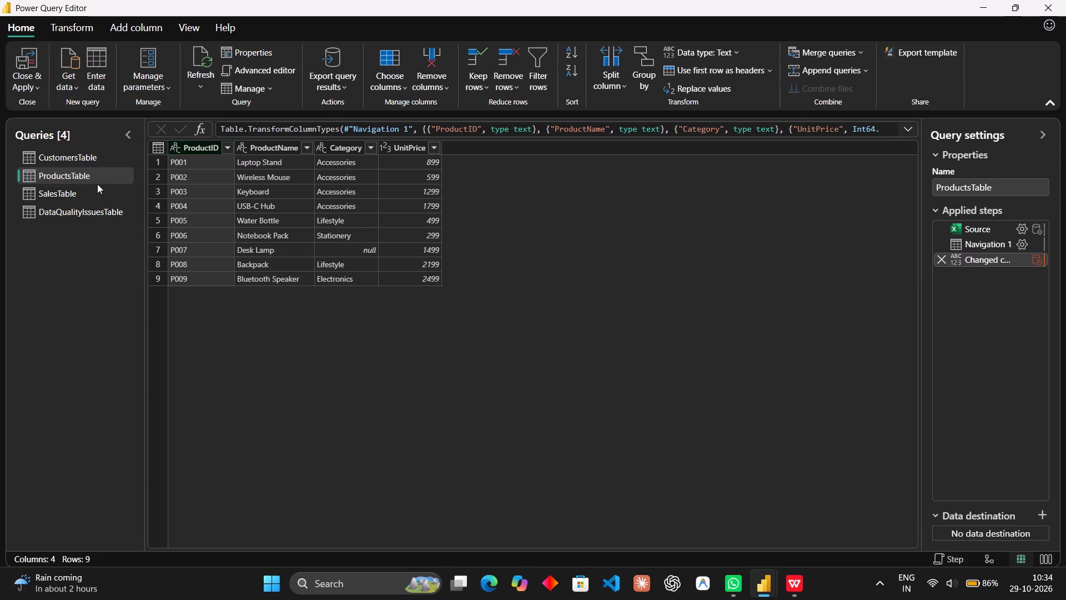
pyautogui.click(81, 193)
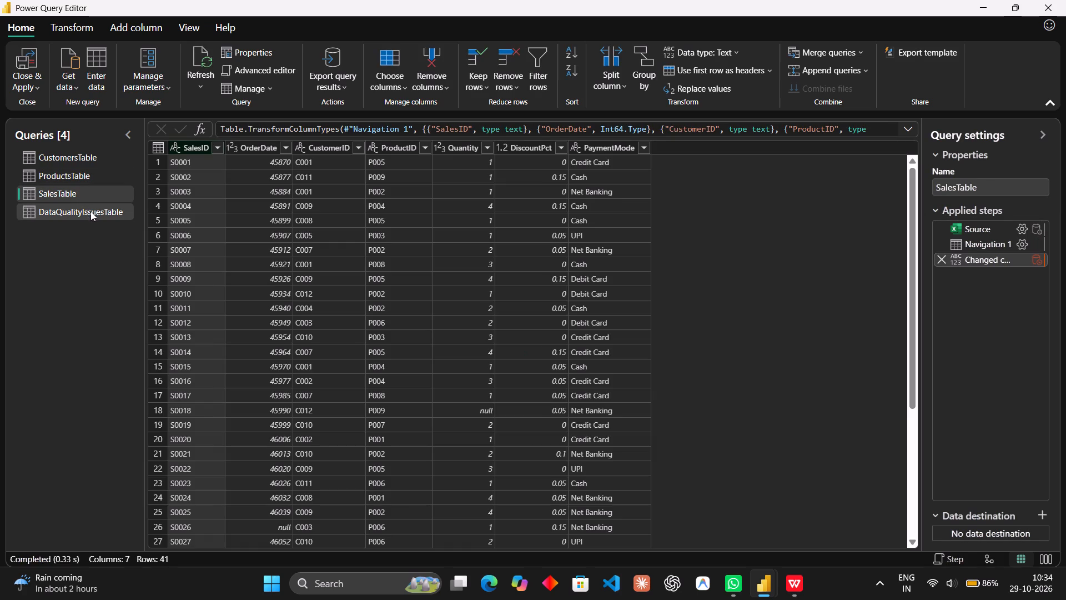
pyautogui.click(91, 210)
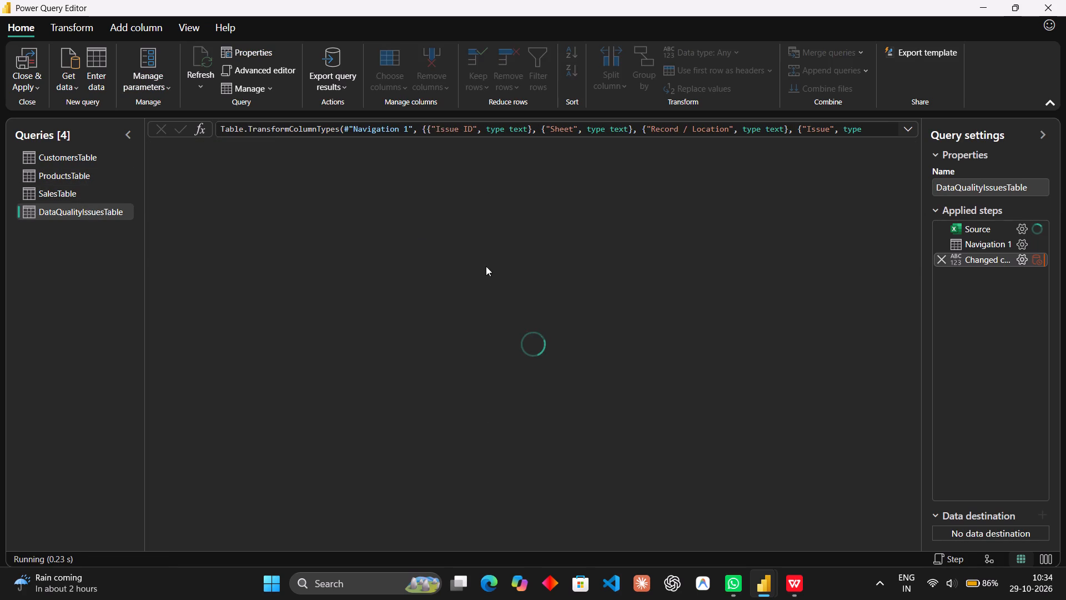
pyautogui.hscroll(1, 605, 317)
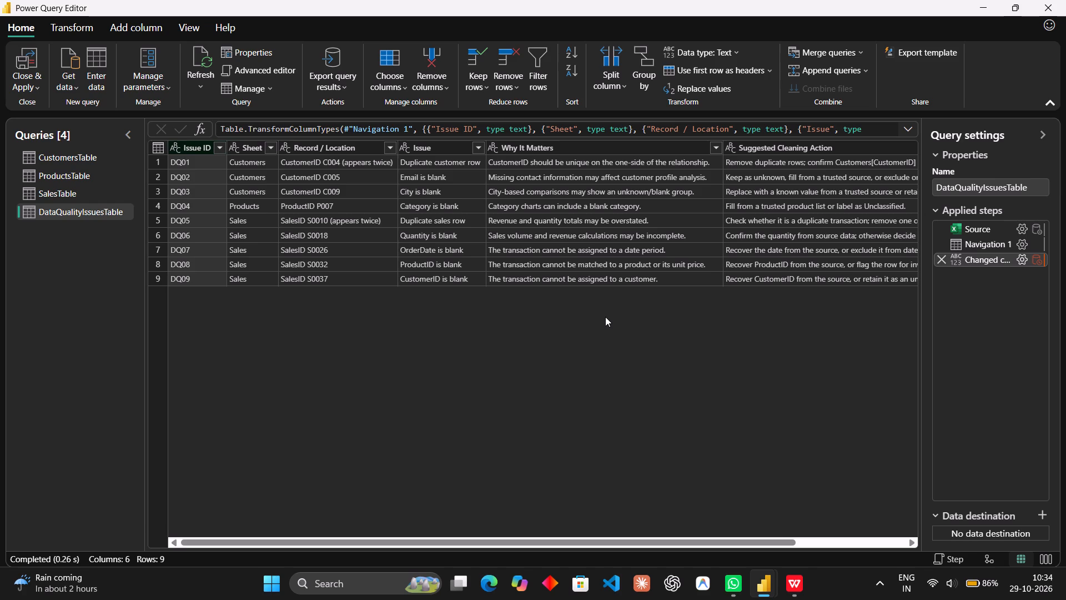
pyautogui.hscroll(-2, 605, 317)
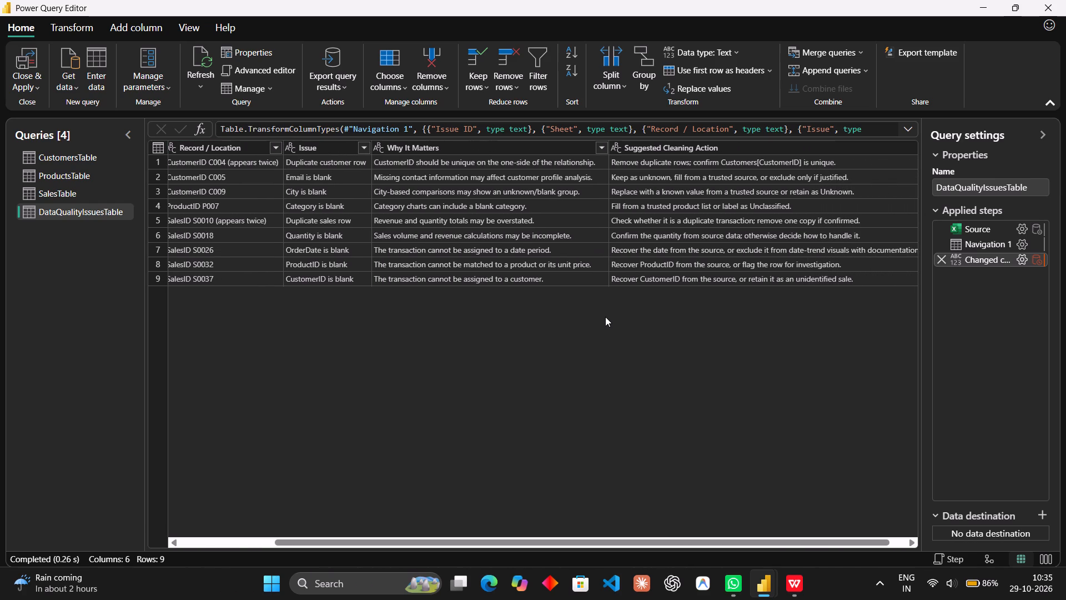
pyautogui.hscroll(1, 605, 317)
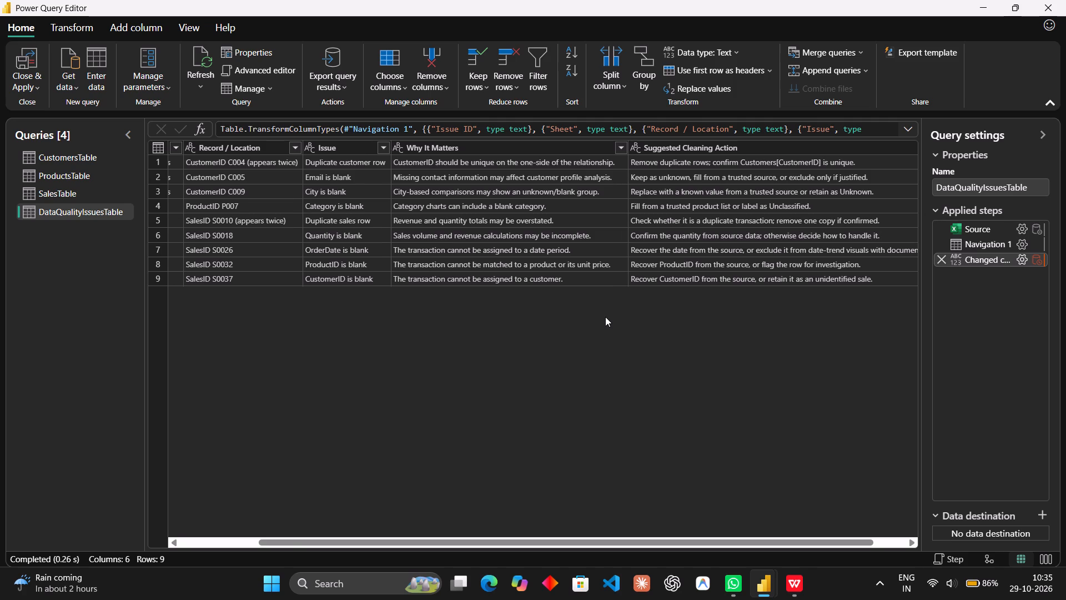
pyautogui.hscroll(3, 605, 317)
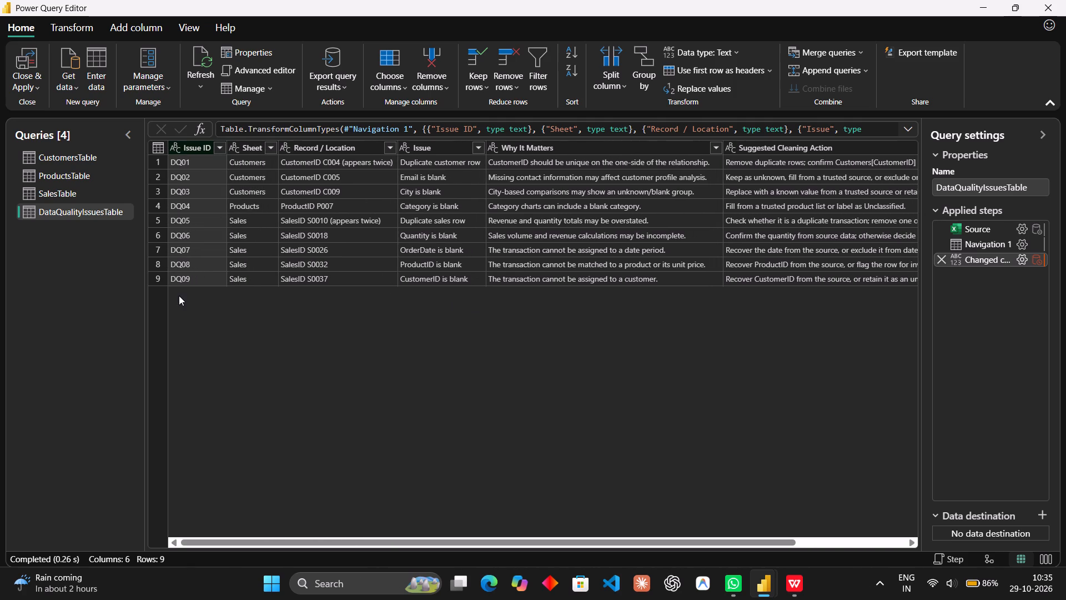
# Examine all rows of SalesTable for missing values, including the details of the ProductID cell for sale S0032.
pyautogui.click(69, 200)
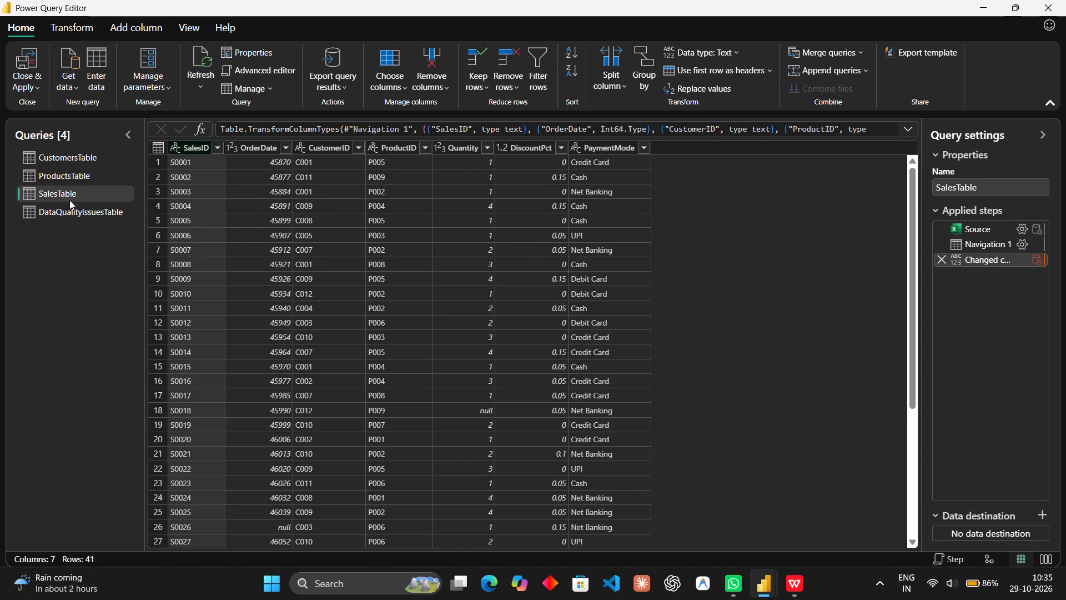
pyautogui.scroll(-3, 313, 309)
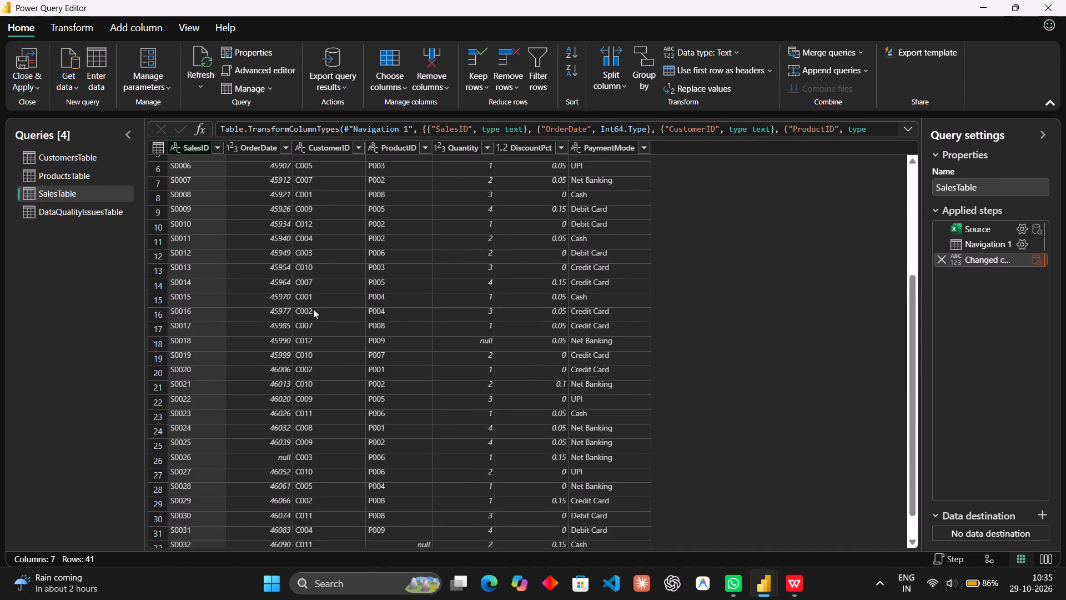
pyautogui.scroll(-2, 313, 309)
pyautogui.scroll(1, 315, 323)
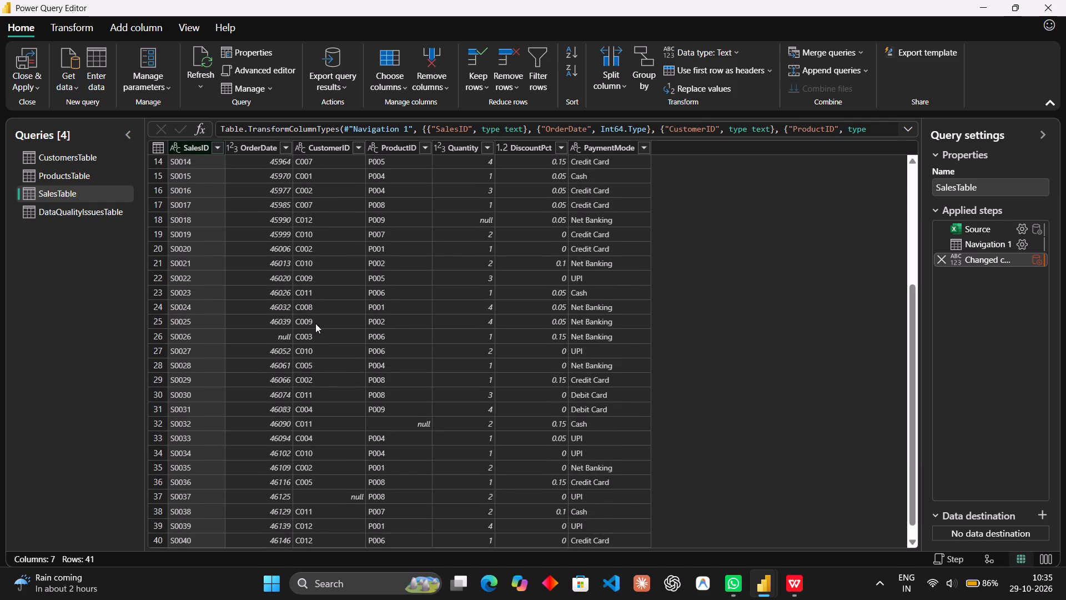
pyautogui.scroll(5, 315, 323)
pyautogui.scroll(-1, 315, 323)
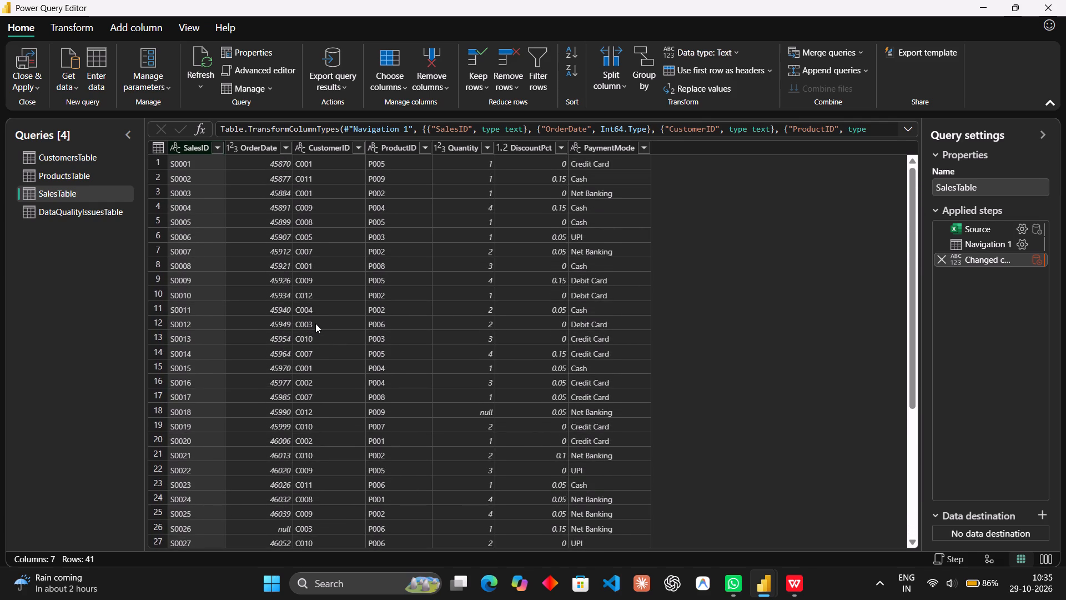
pyautogui.scroll(-1, 315, 323)
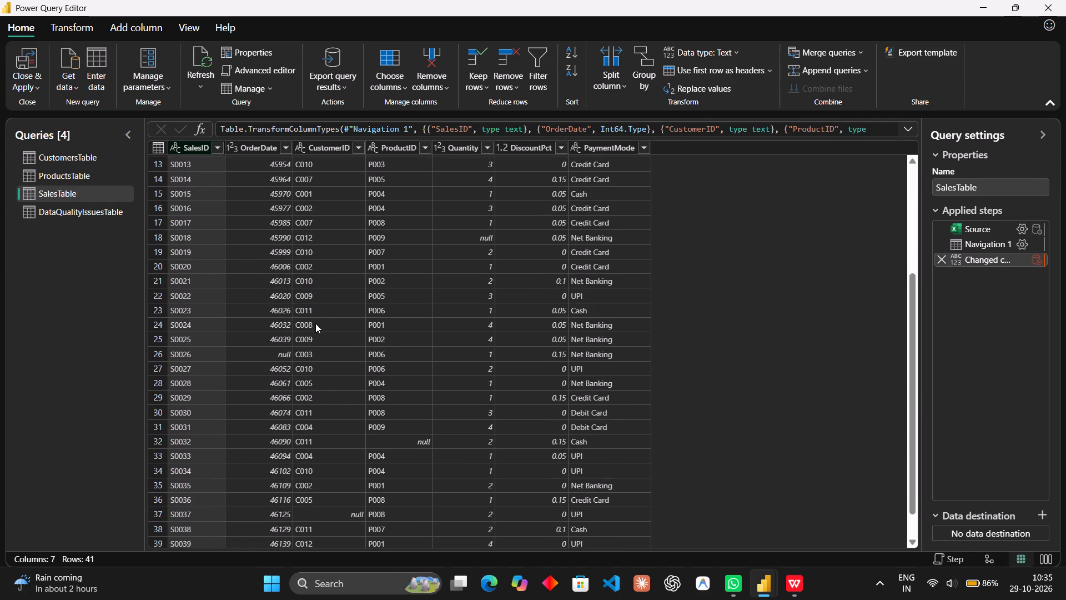
pyautogui.scroll(-4, 315, 323)
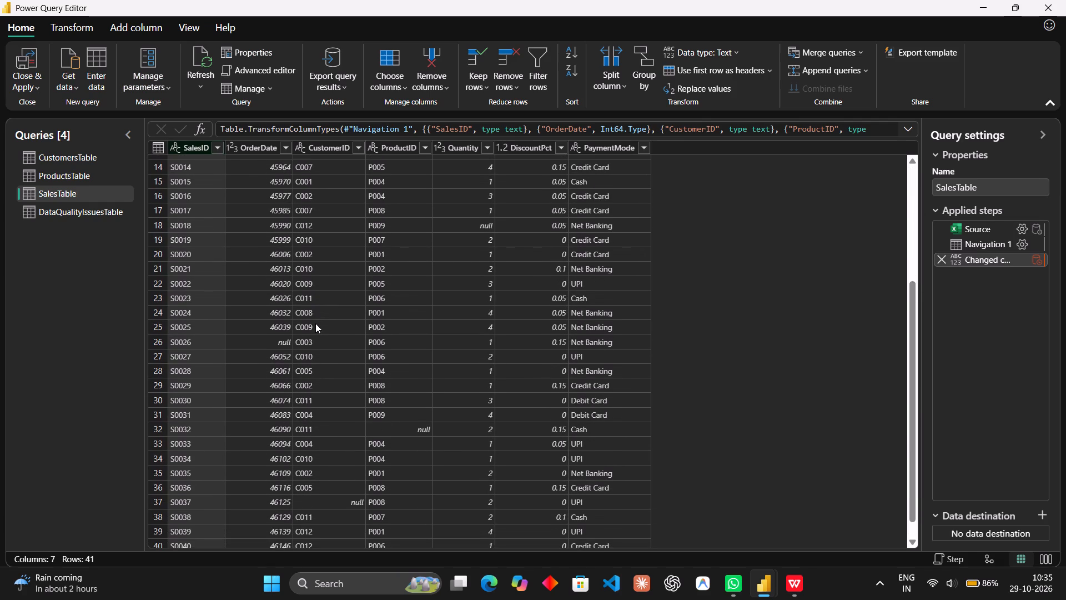
pyautogui.scroll(-2, 315, 323)
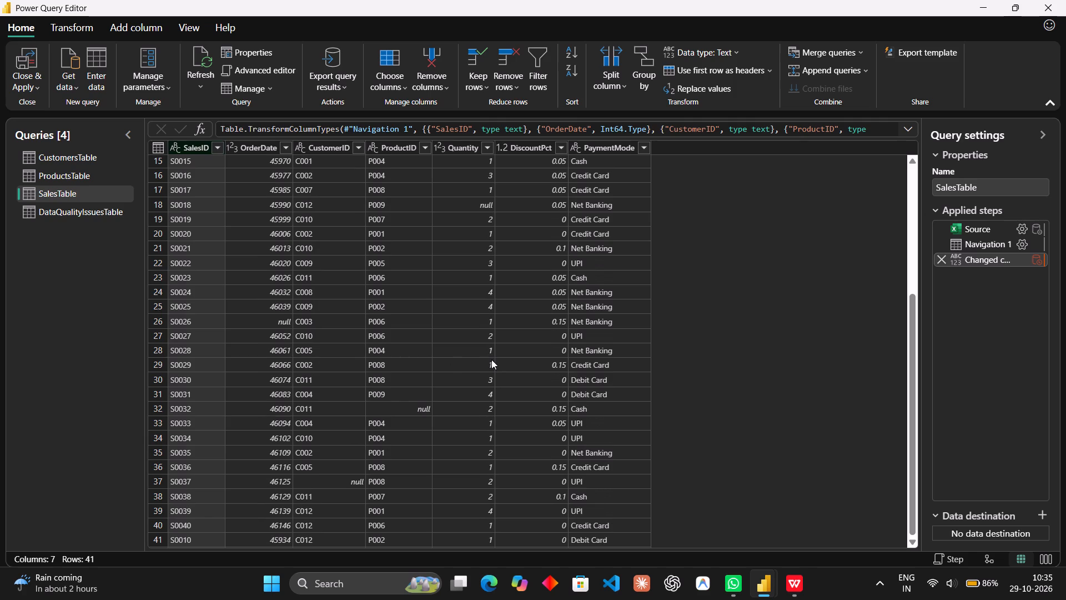
pyautogui.scroll(12, 491, 359)
pyautogui.scroll(-7, 491, 359)
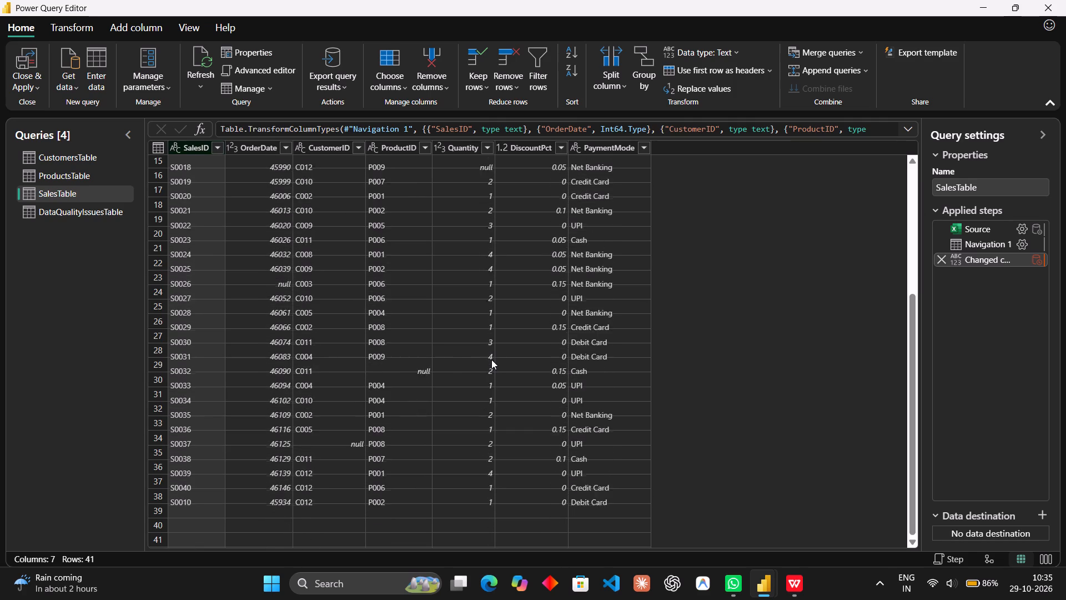
pyautogui.scroll(-2, 491, 359)
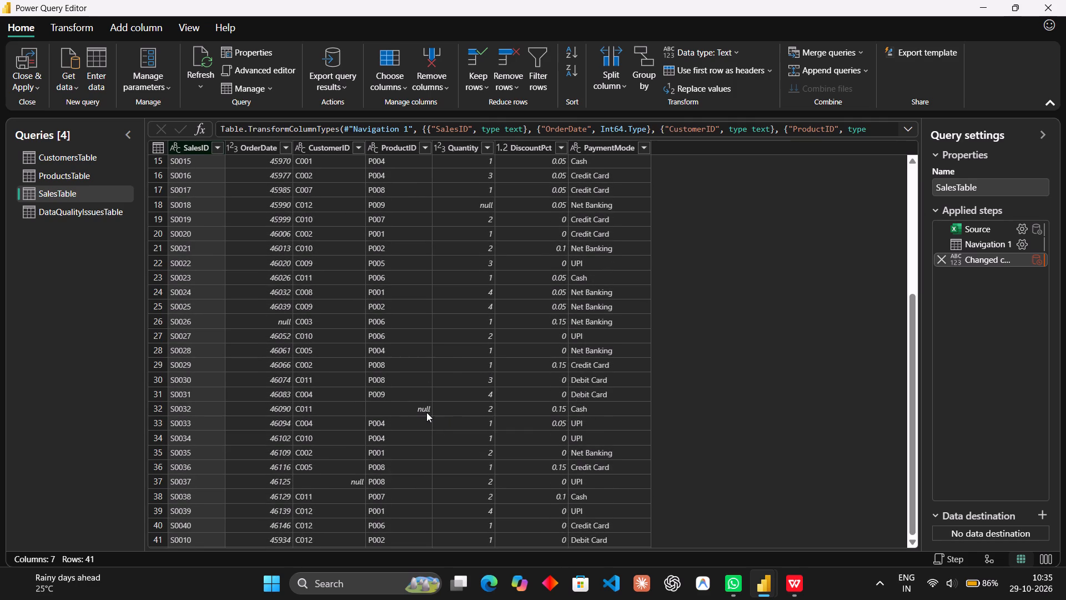
pyautogui.click(426, 412)
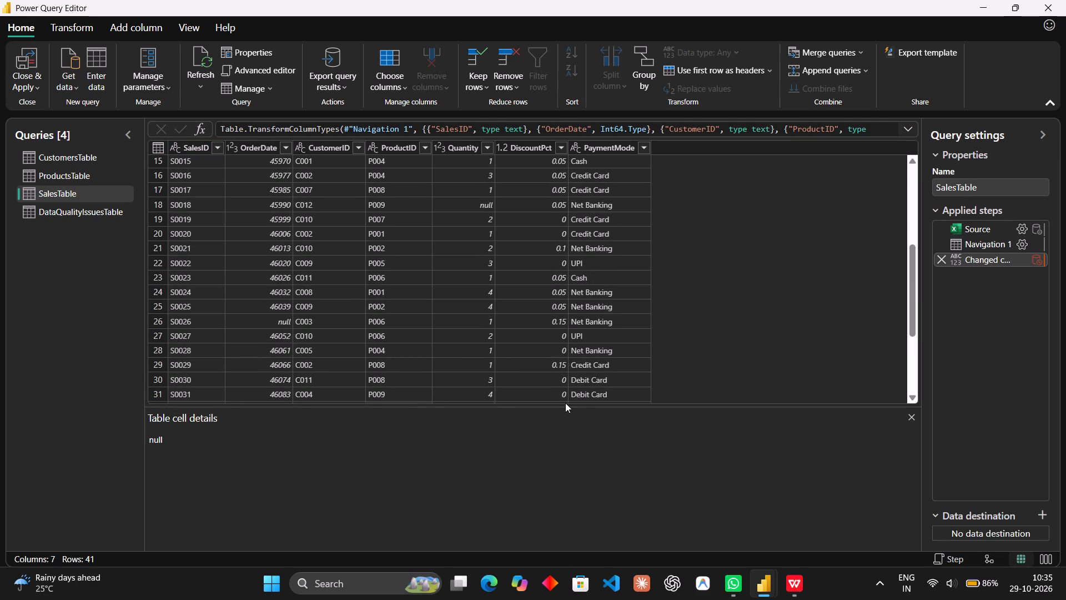
pyautogui.click(913, 418)
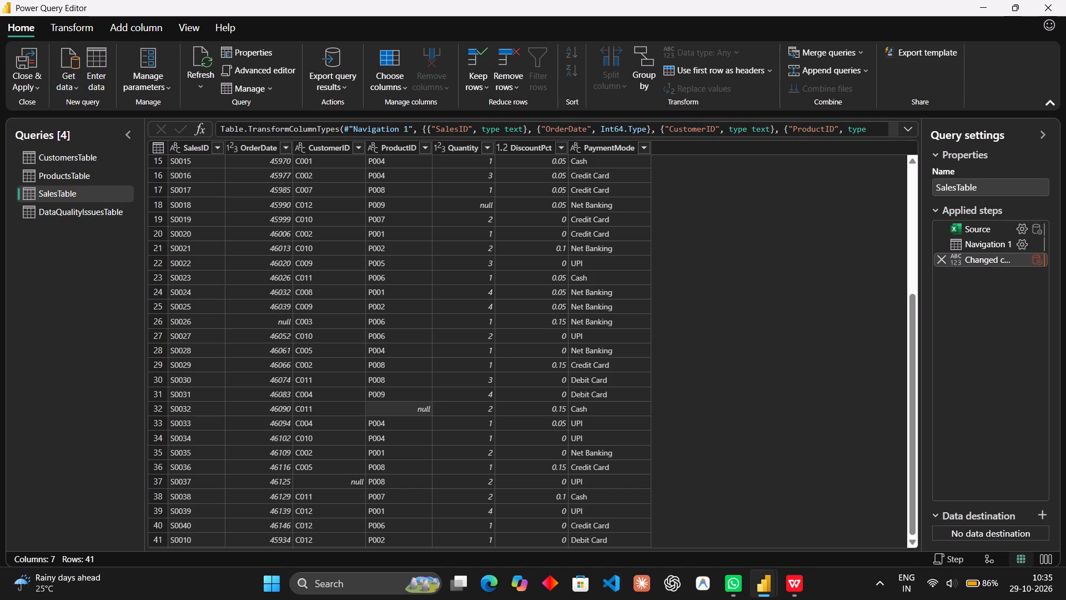
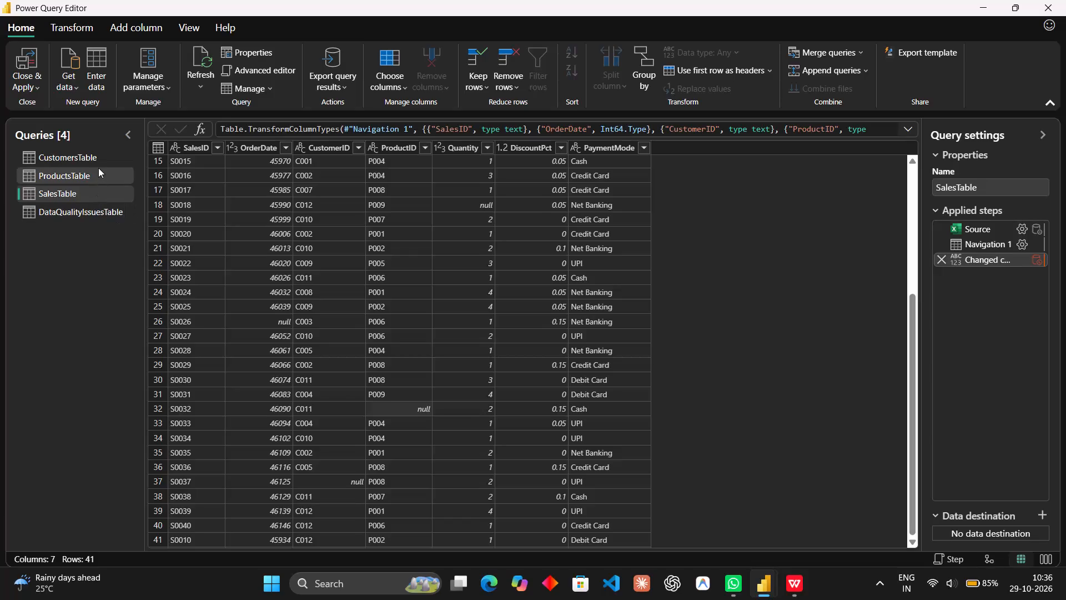
# Open ProductsTable and look over the operations available for its Category column.
pyautogui.click(98, 168)
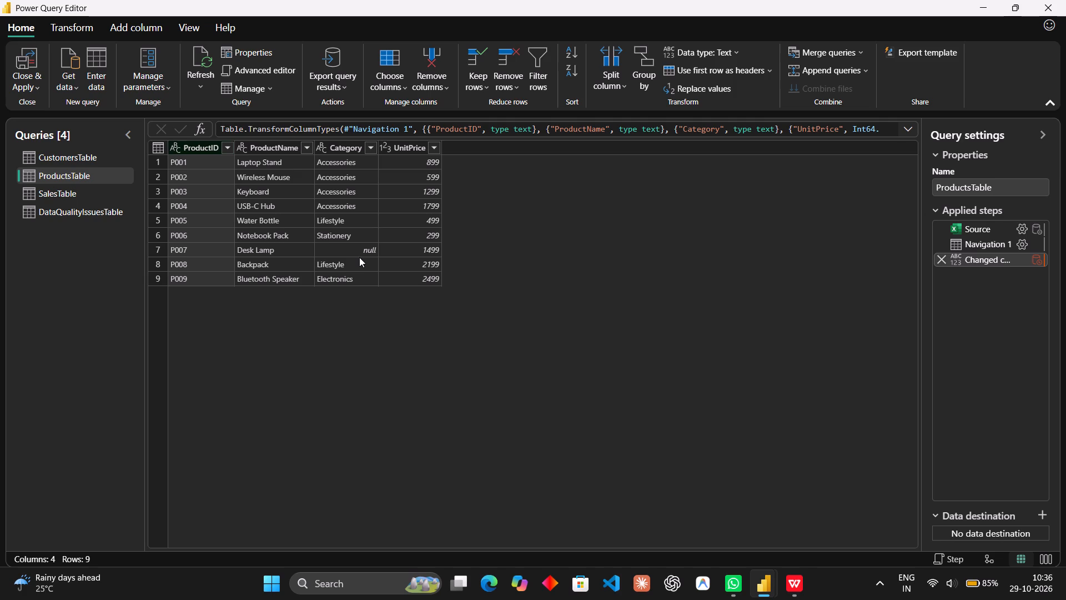
pyautogui.rightClick(339, 151)
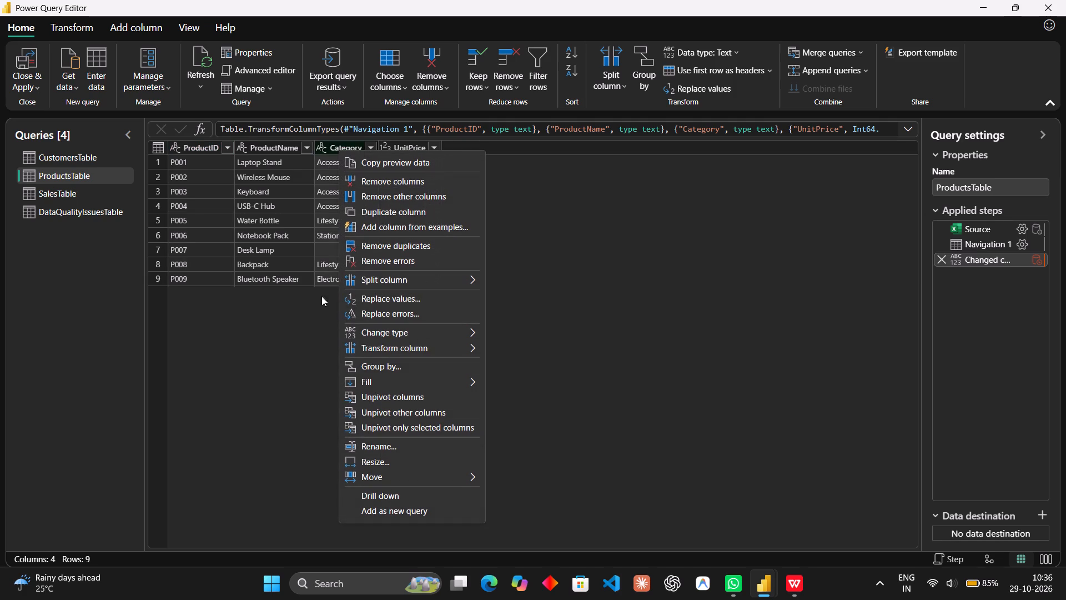
pyautogui.click(306, 392)
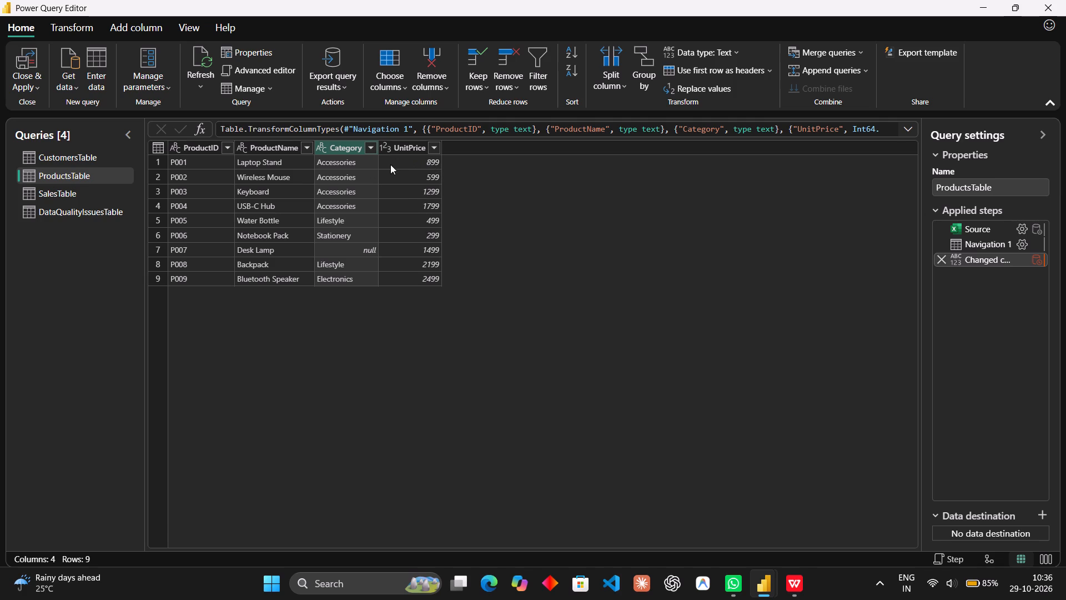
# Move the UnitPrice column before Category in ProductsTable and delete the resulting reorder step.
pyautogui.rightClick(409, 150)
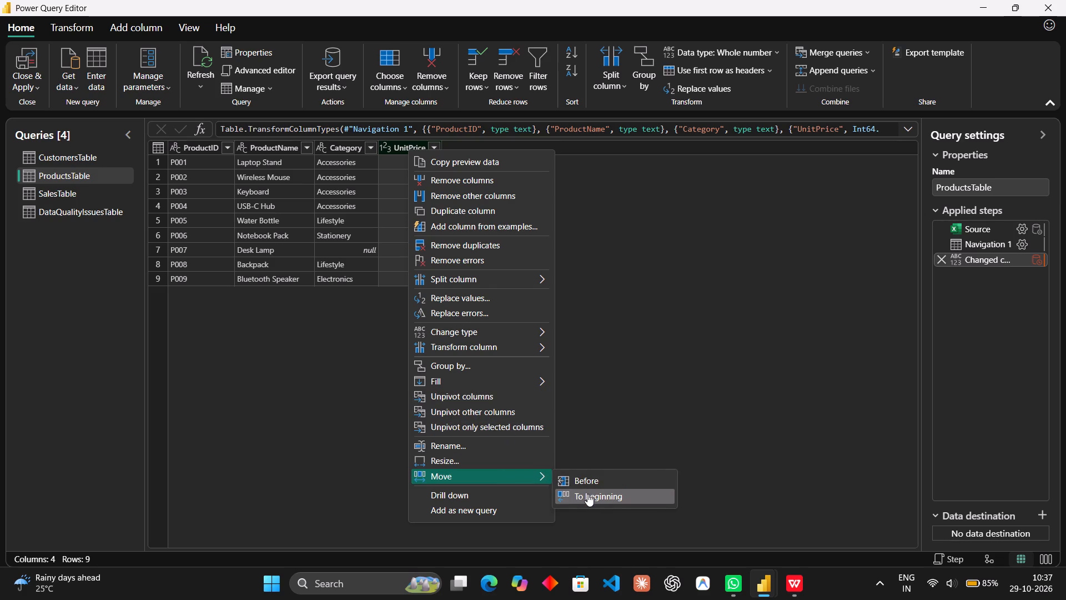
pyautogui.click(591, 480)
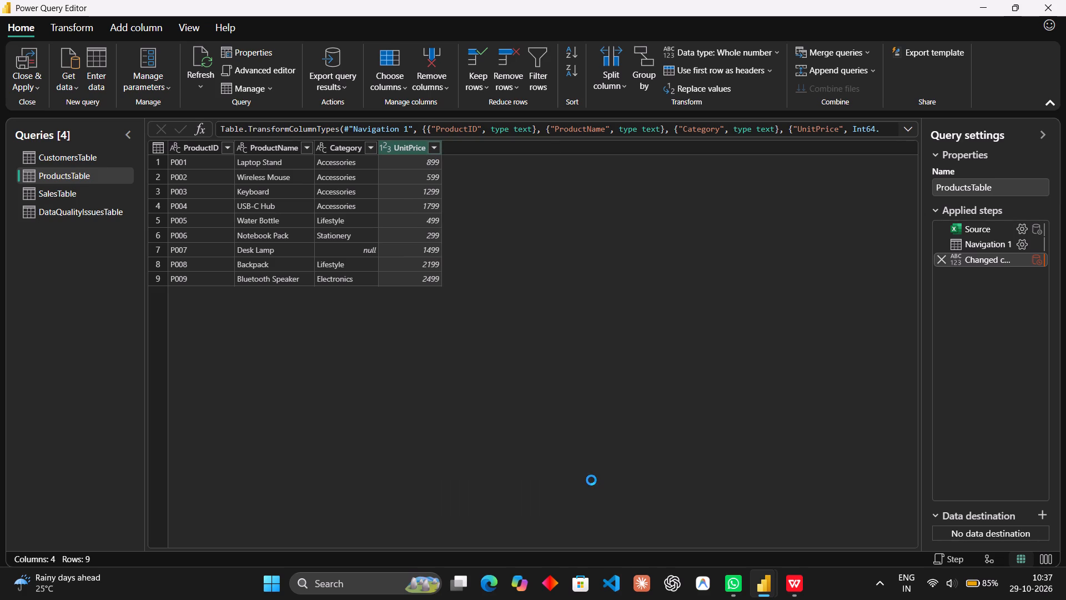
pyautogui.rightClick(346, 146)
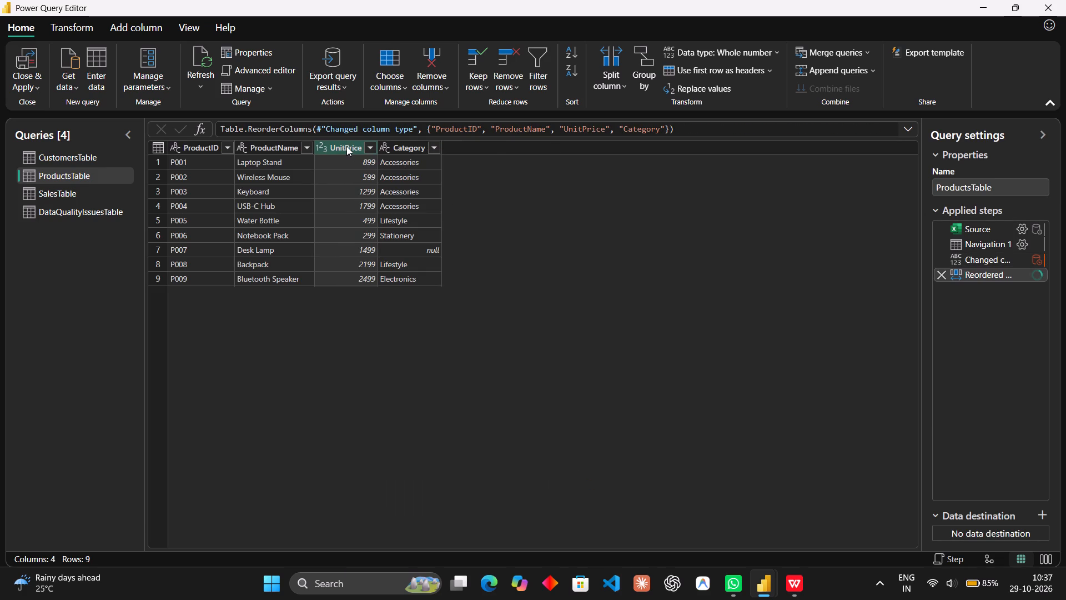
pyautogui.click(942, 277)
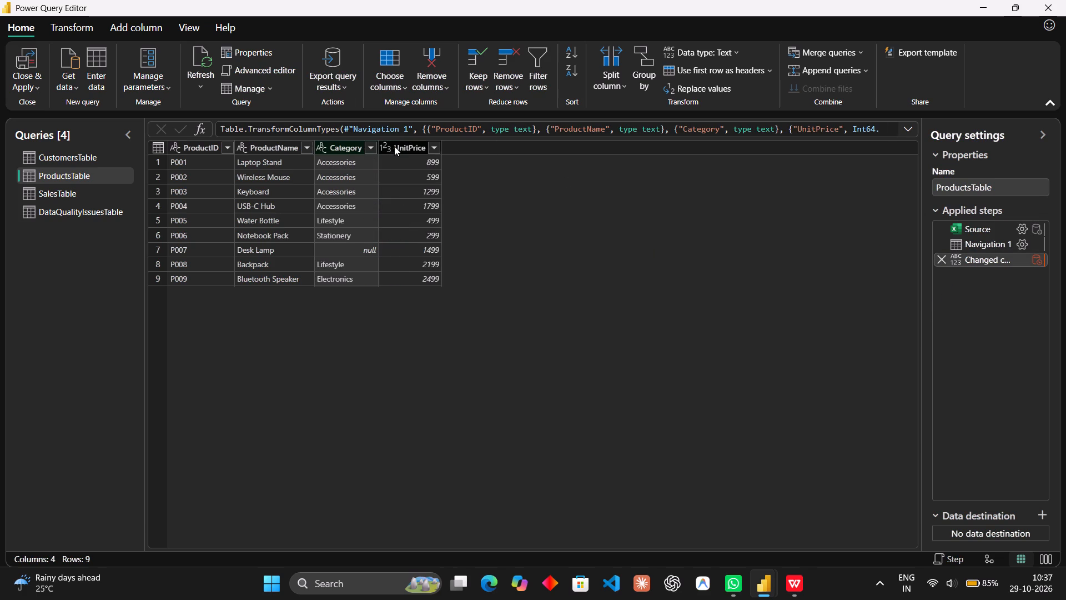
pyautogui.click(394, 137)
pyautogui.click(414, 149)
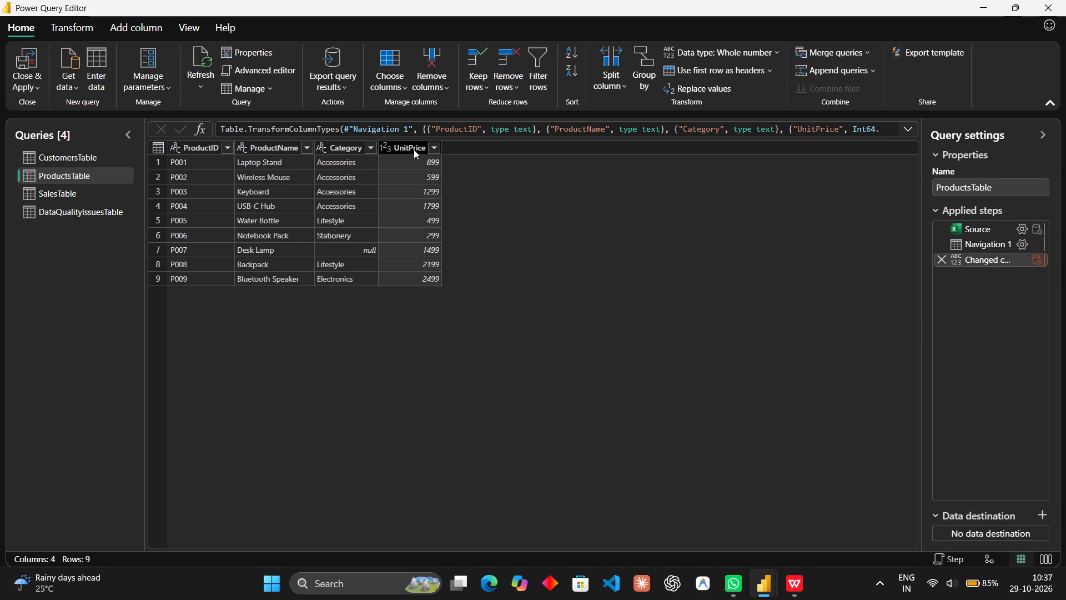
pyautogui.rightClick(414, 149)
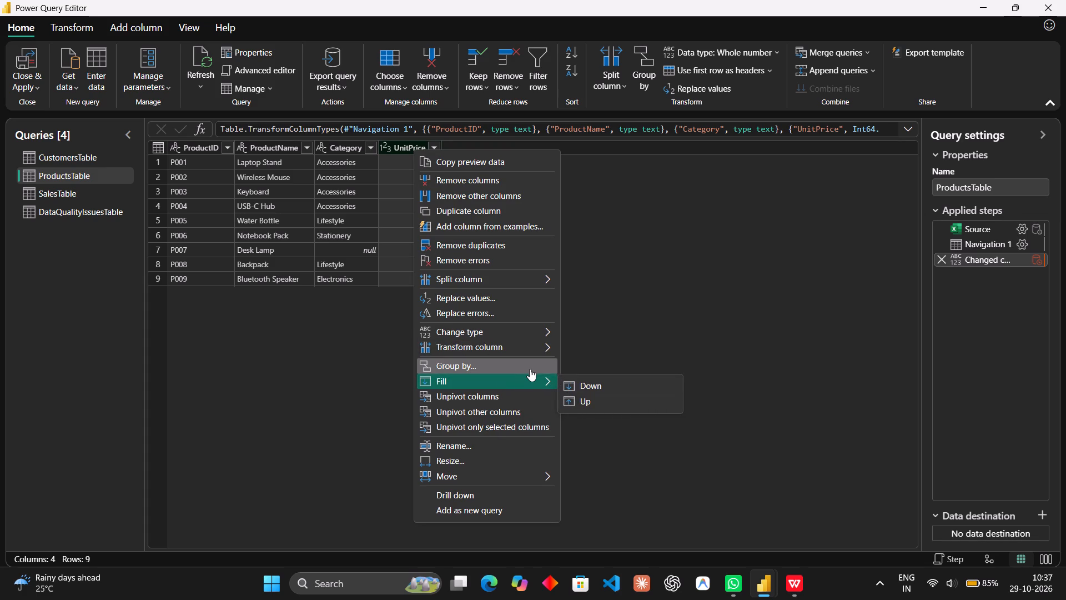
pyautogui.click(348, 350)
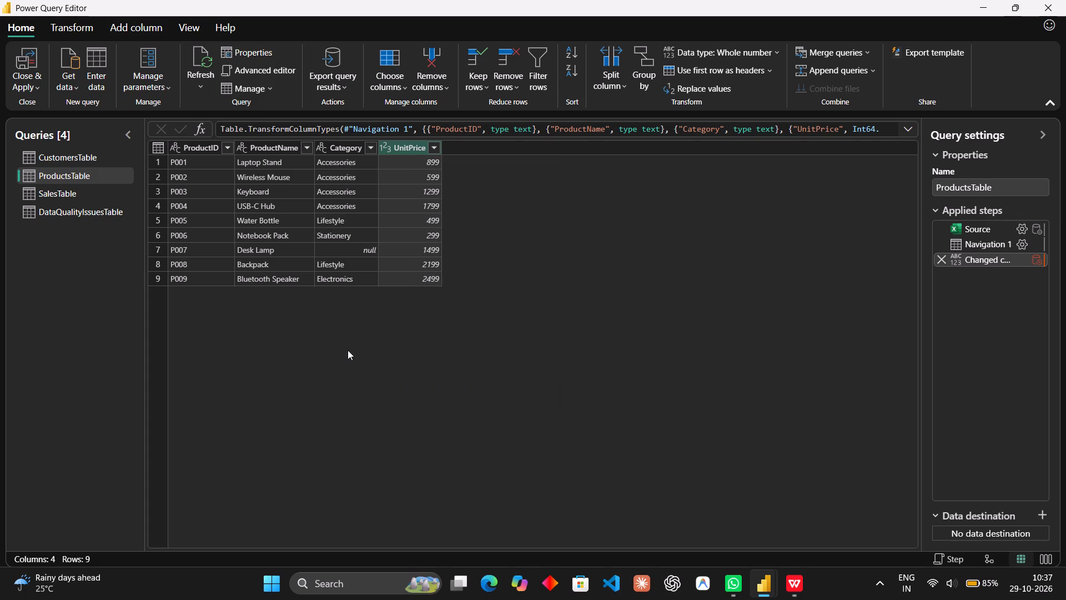
# Fill the missing Category value for Desk Lamp in ProductsTable by filling the Category column down.
pyautogui.rightClick(350, 251)
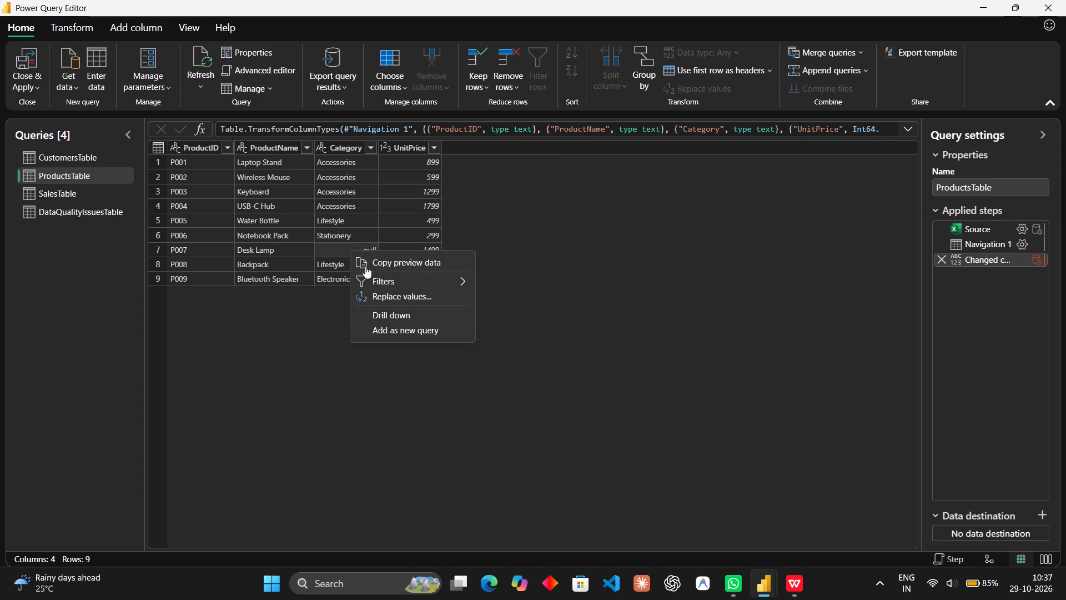
pyautogui.rightClick(333, 146)
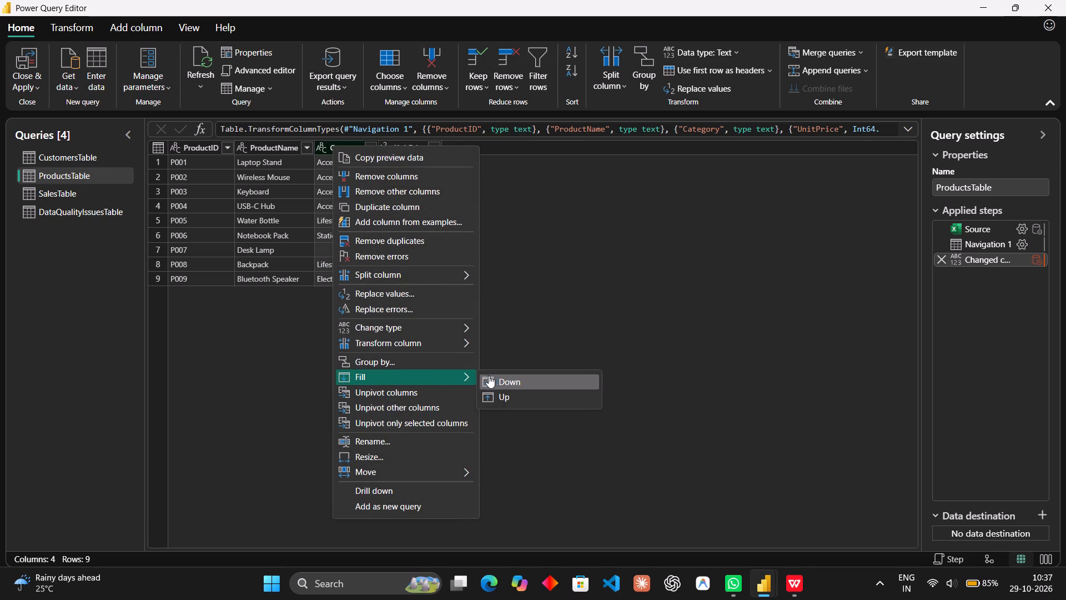
pyautogui.click(492, 375)
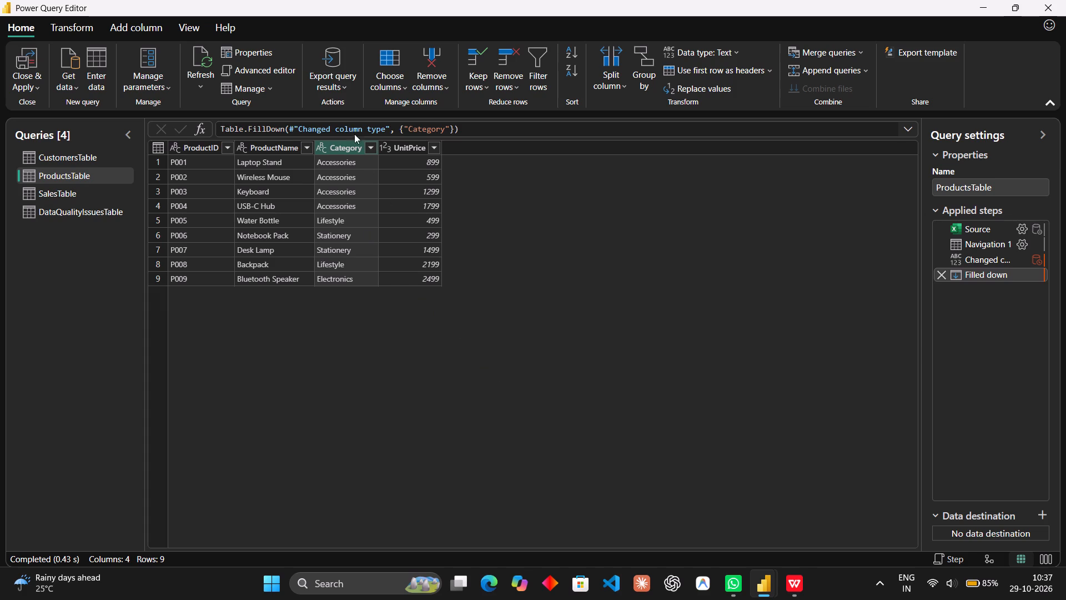
# Examine the distinct values in the UnitPrice column of ProductsTable without applying a filter.
pyautogui.click(422, 149)
pyautogui.click(433, 144)
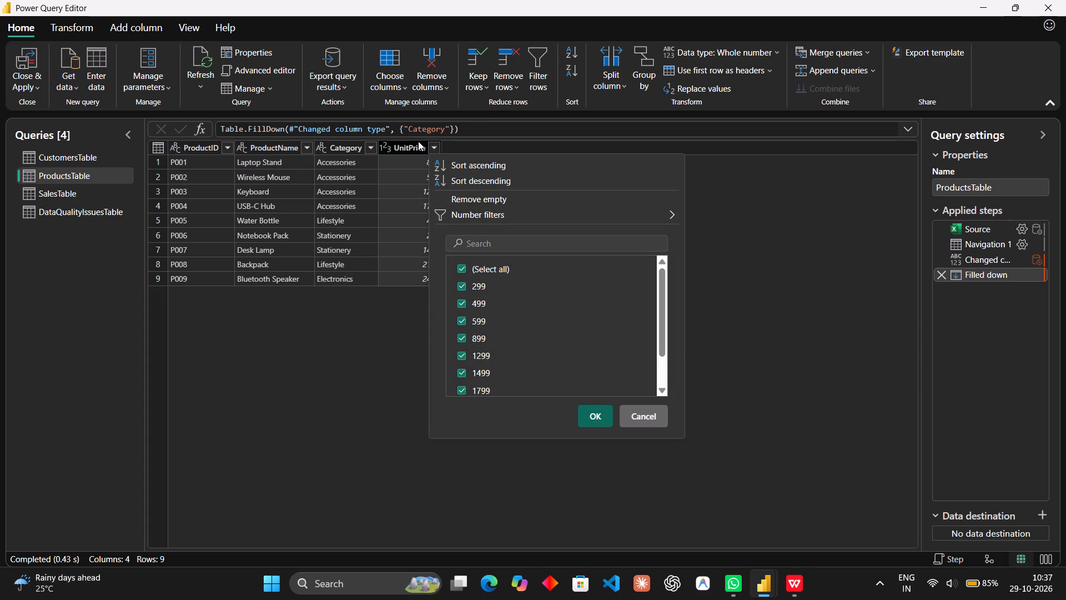
pyautogui.click(418, 141)
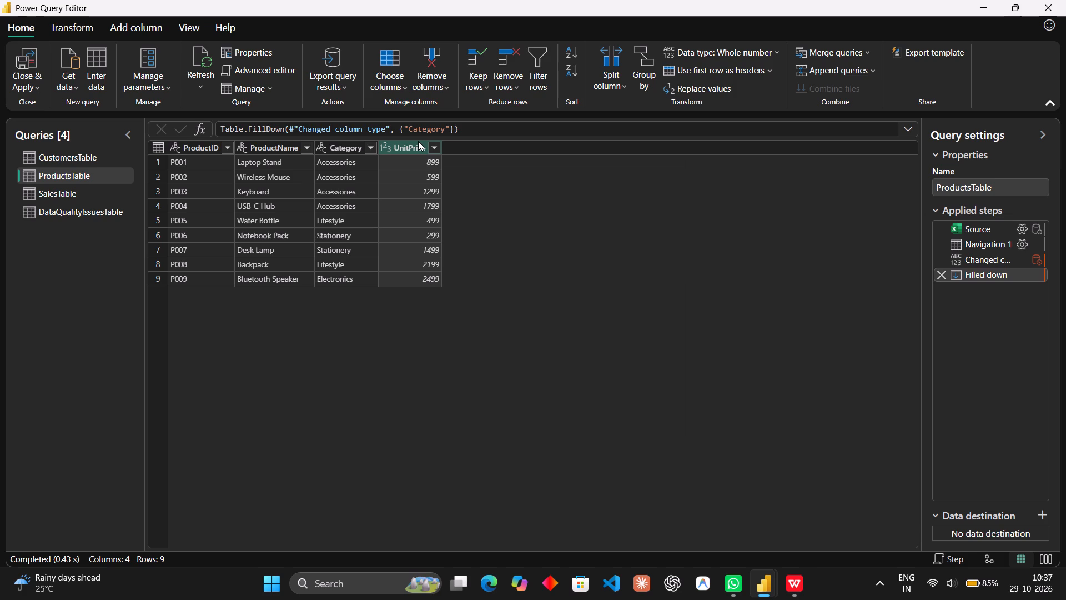
pyautogui.click(418, 140)
pyautogui.click(433, 147)
pyautogui.scroll(-3, 479, 309)
pyautogui.scroll(3, 479, 309)
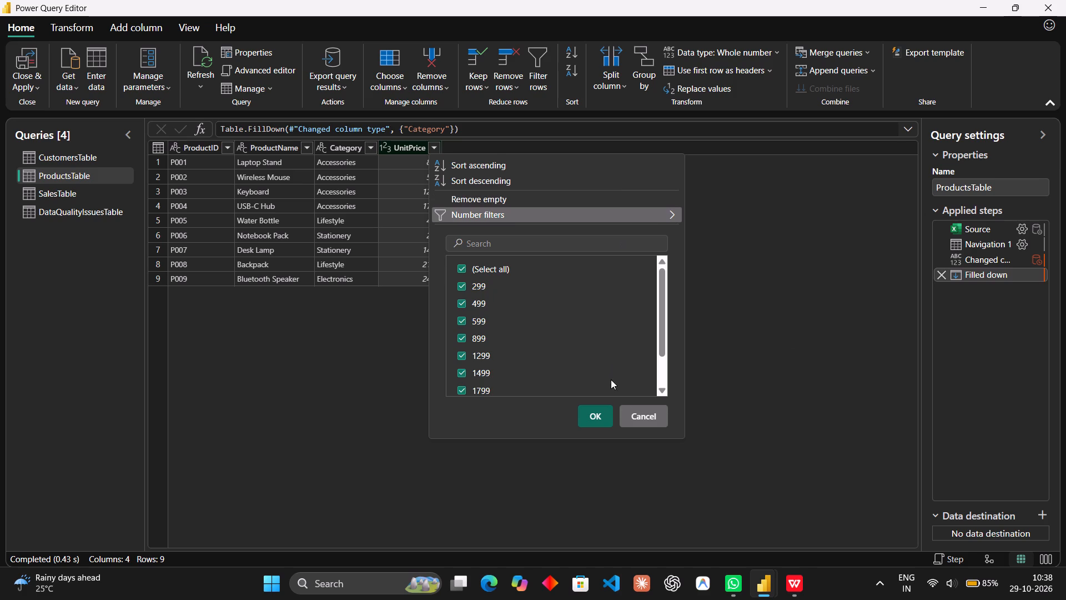
pyautogui.click(641, 417)
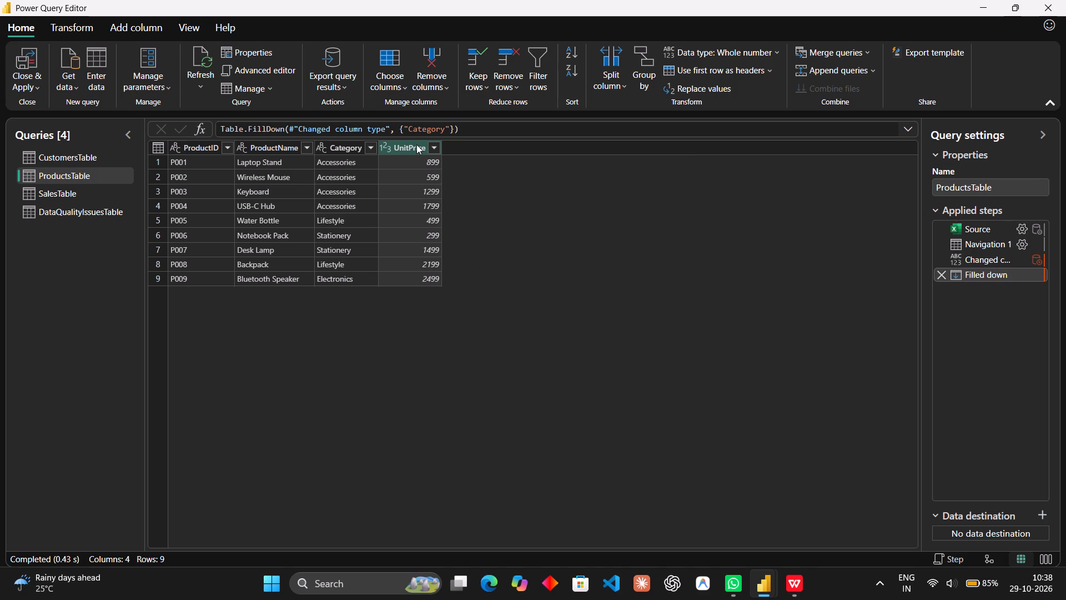
# Bring up the column operations for UnitPrice in ProductsTable.
pyautogui.rightClick(416, 144)
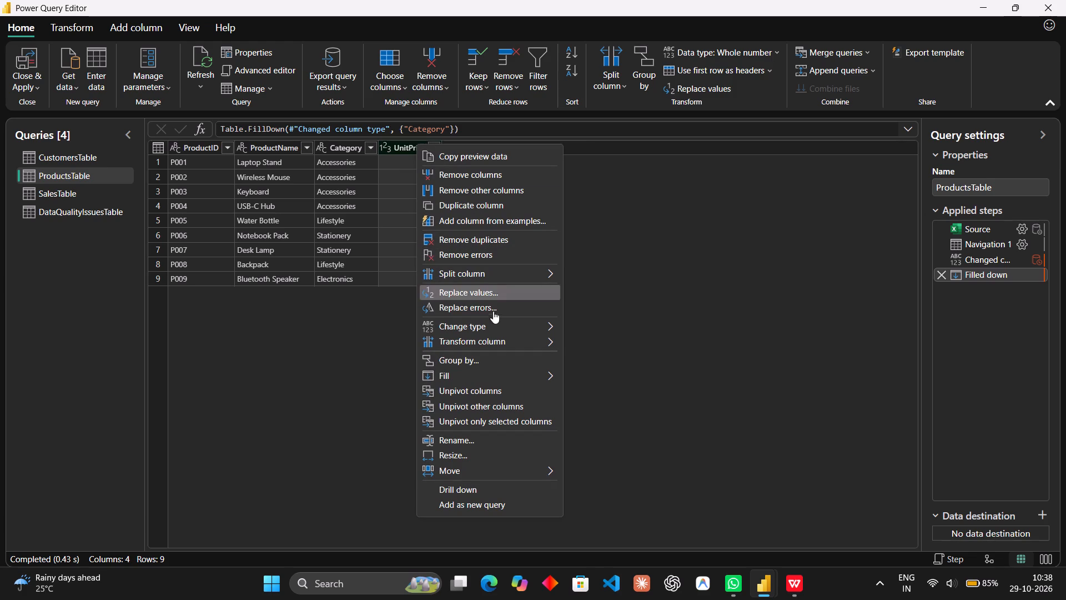
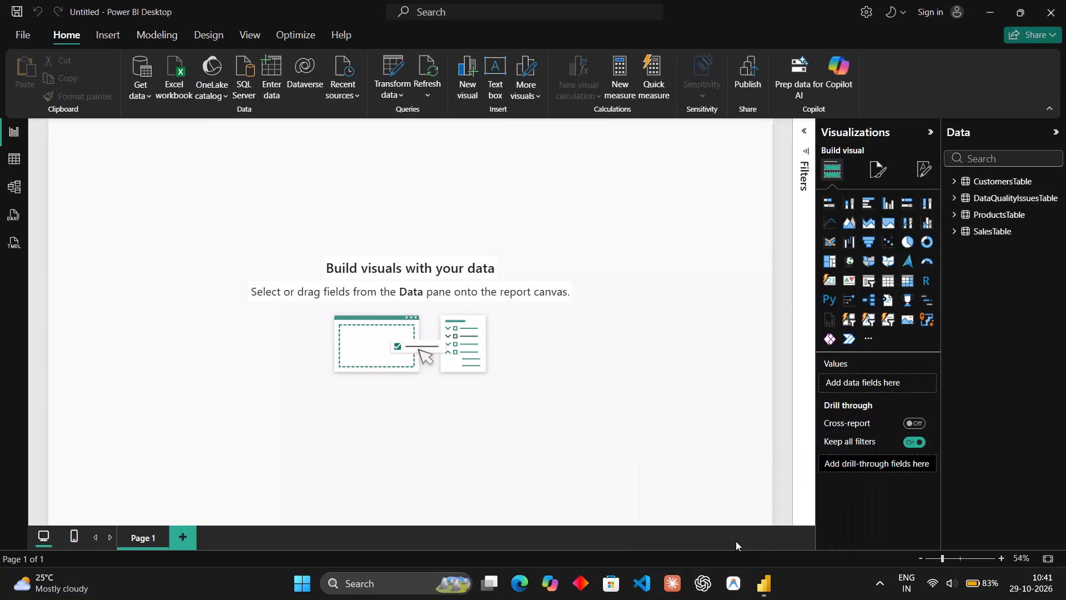
# Return to Power Query Editor and replace null values with Unknown in the SalesID column of SalesTable, checking the rows before and after.
pyautogui.click(823, 508)
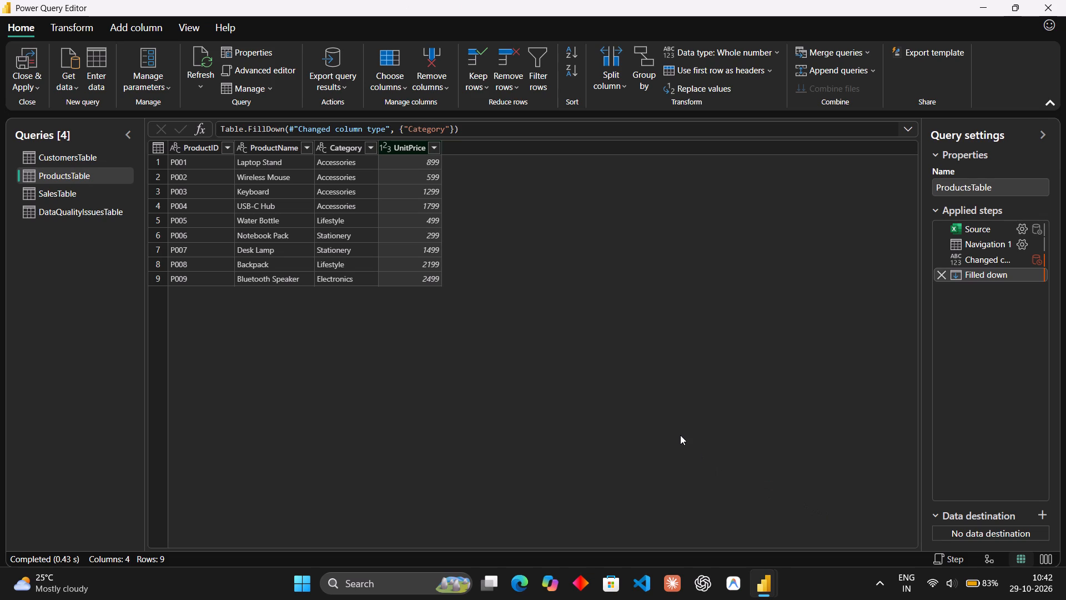
pyautogui.click(54, 194)
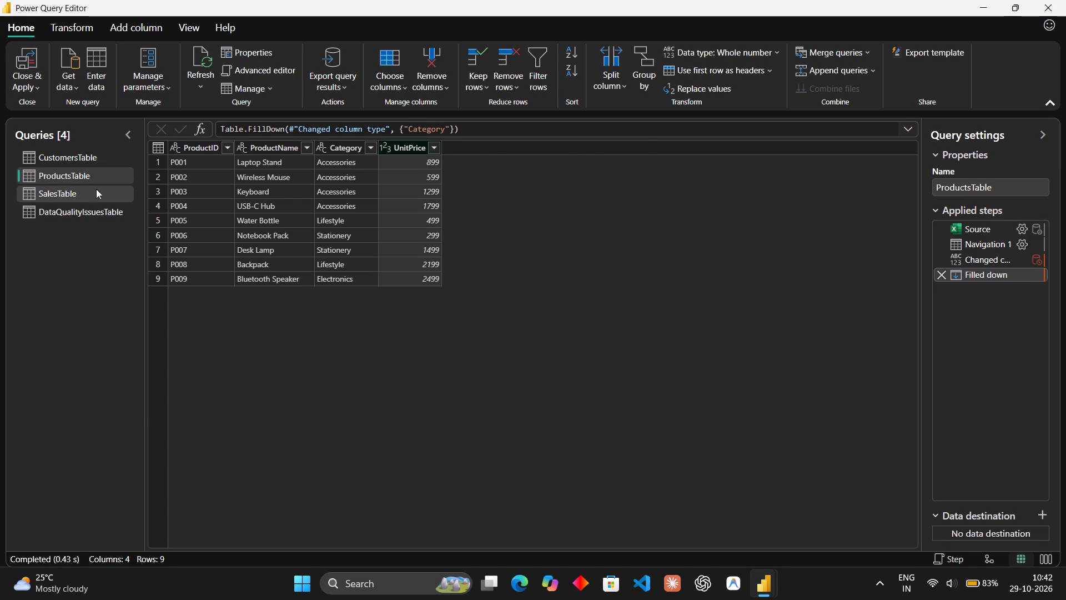
pyautogui.scroll(-2, 389, 250)
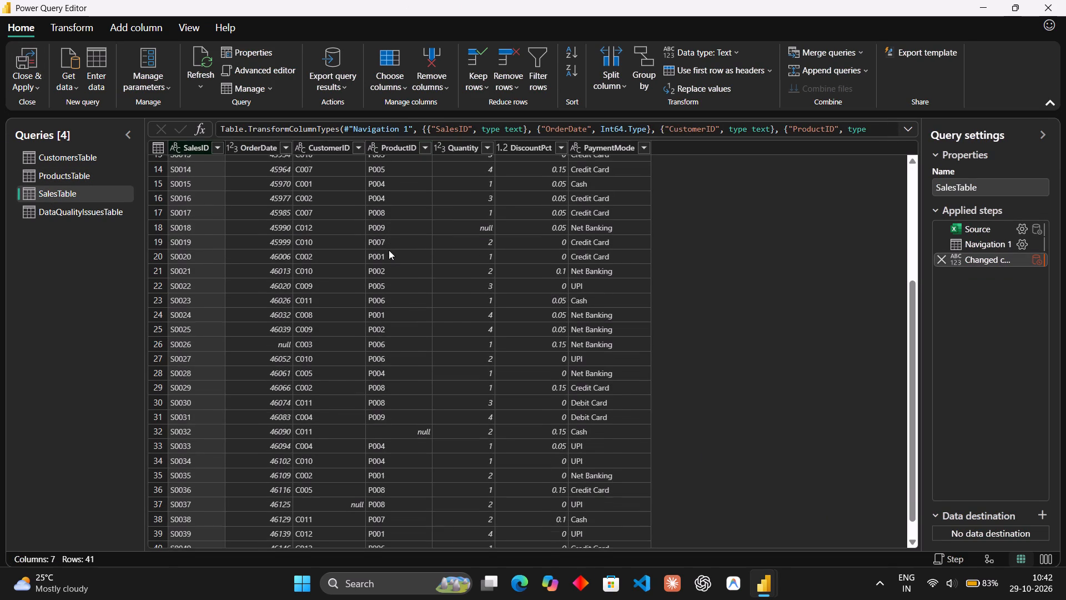
pyautogui.scroll(-4, 389, 250)
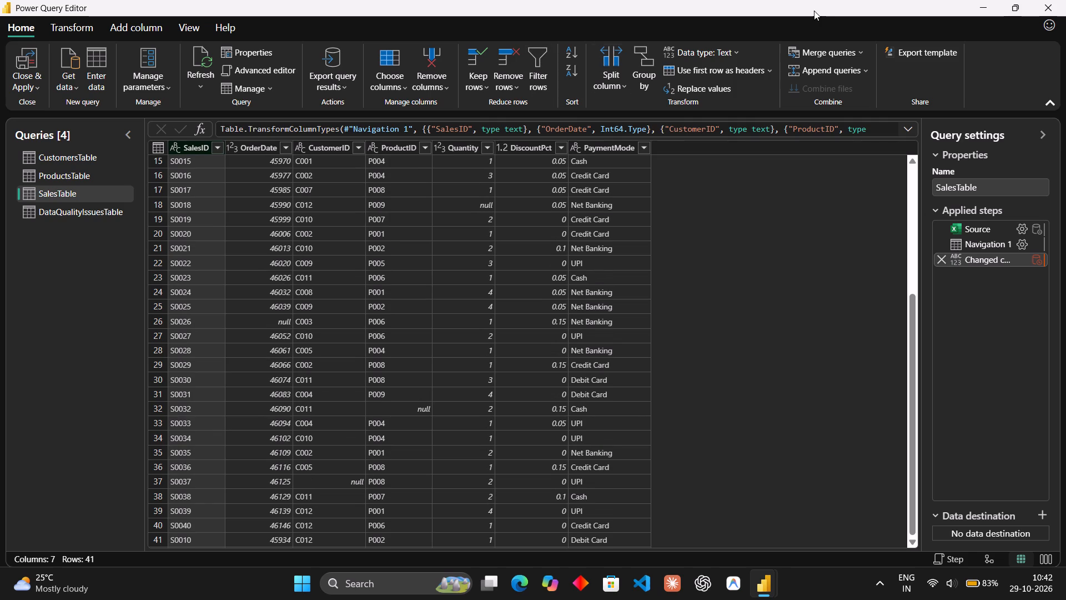
pyautogui.click(726, 89)
pyautogui.click(492, 295)
pyautogui.write('null')
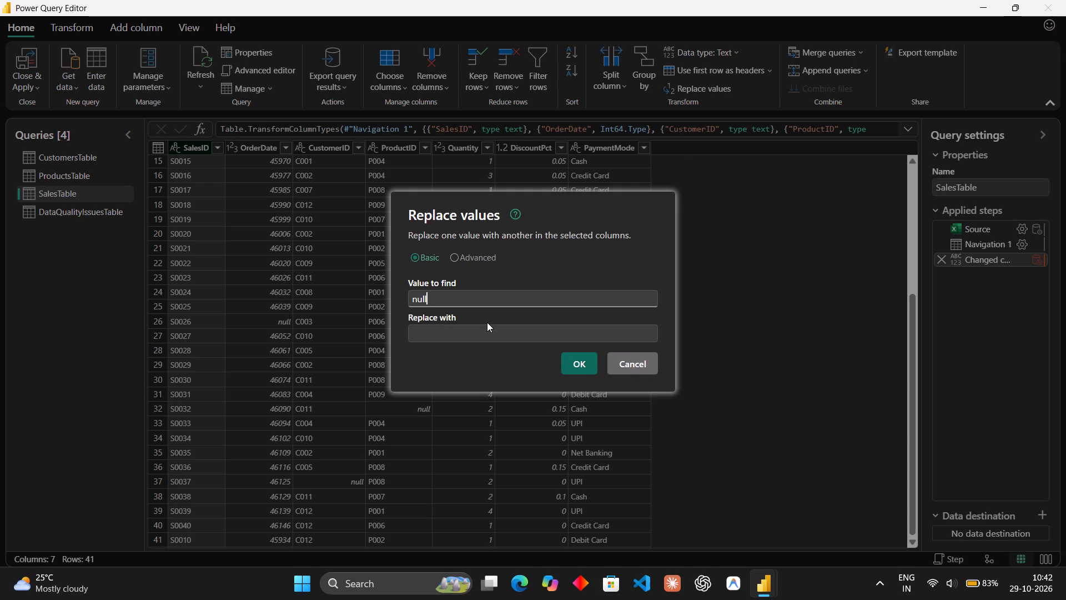
pyautogui.click(484, 332)
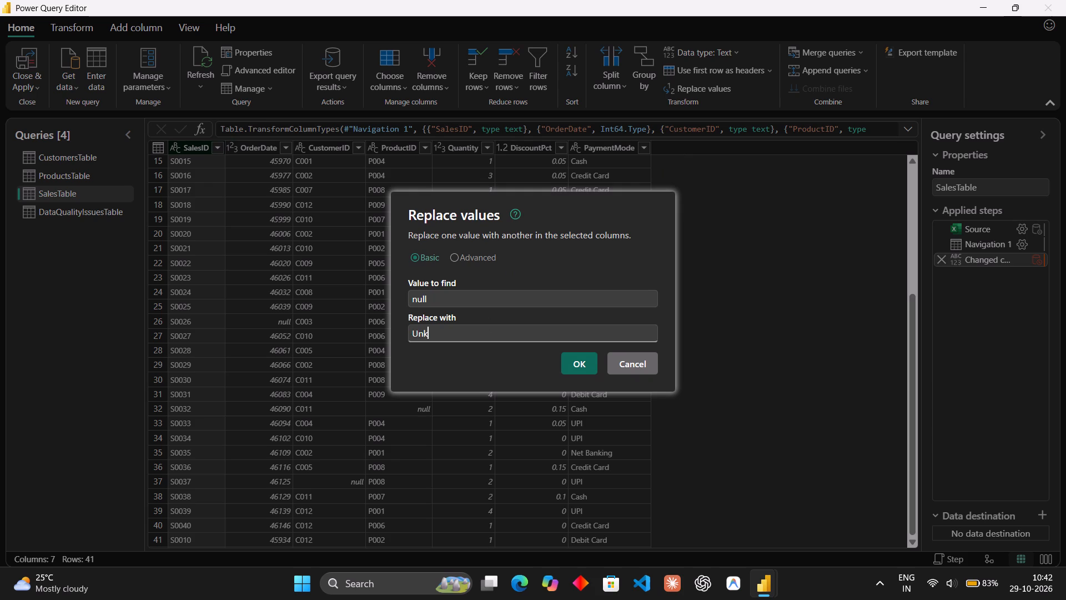
pyautogui.write('nown')
pyautogui.press('Return')
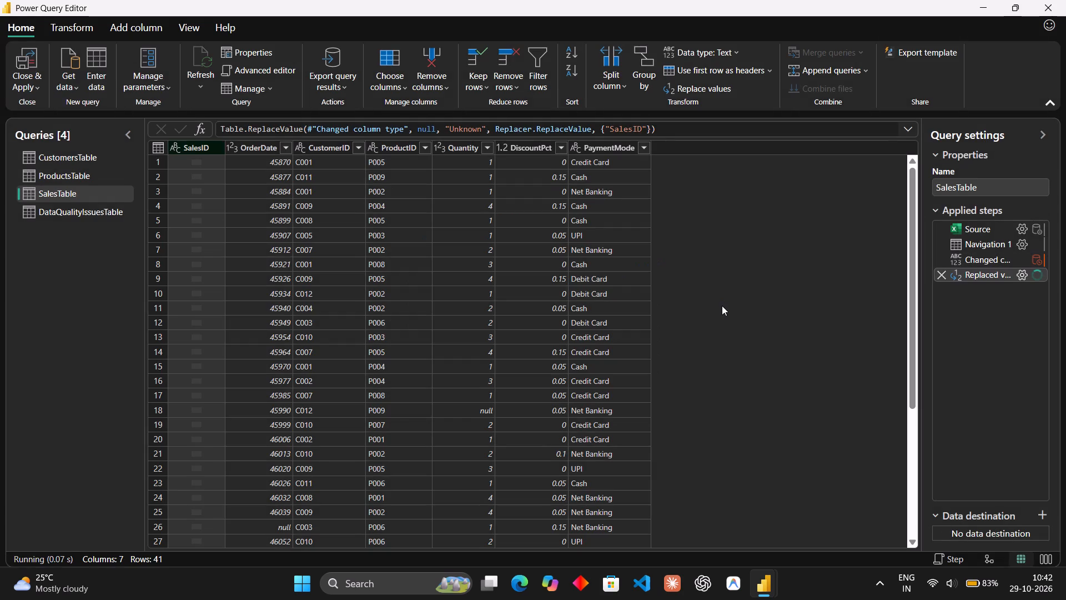
pyautogui.scroll(-4, 507, 453)
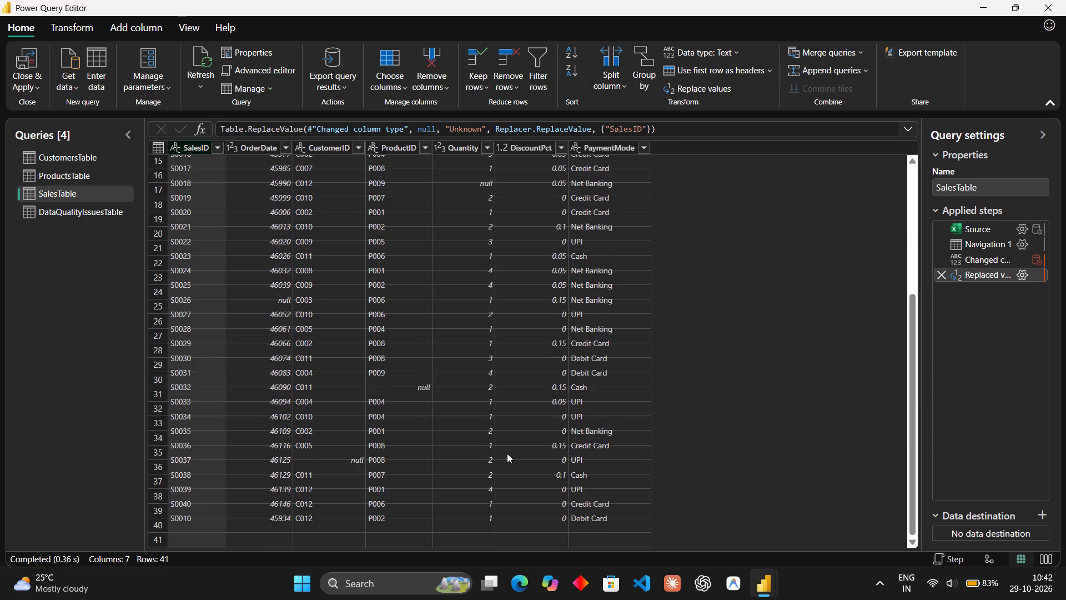
pyautogui.scroll(7, 507, 453)
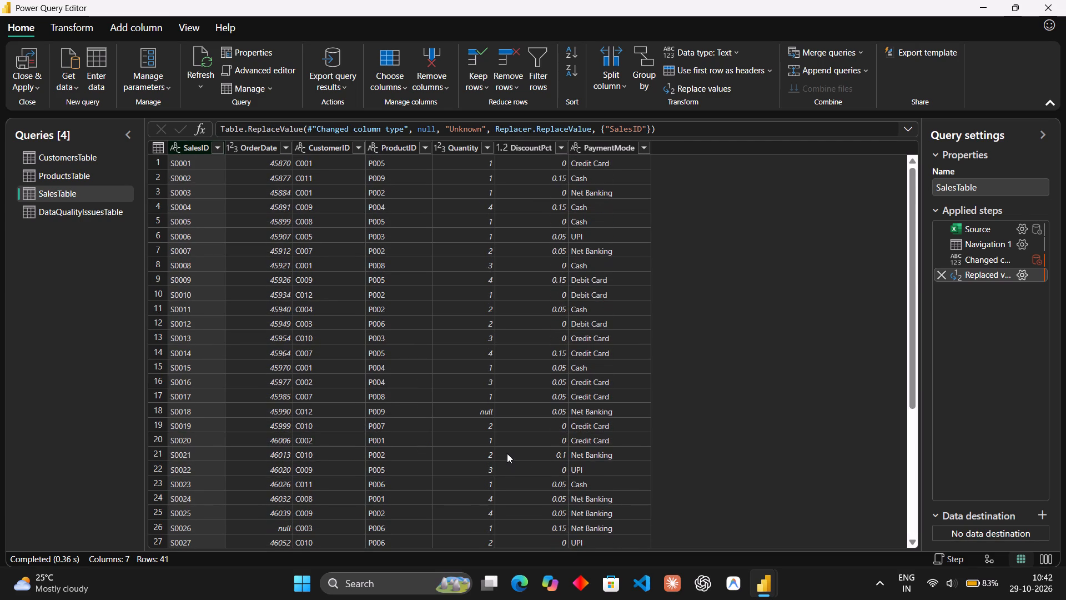
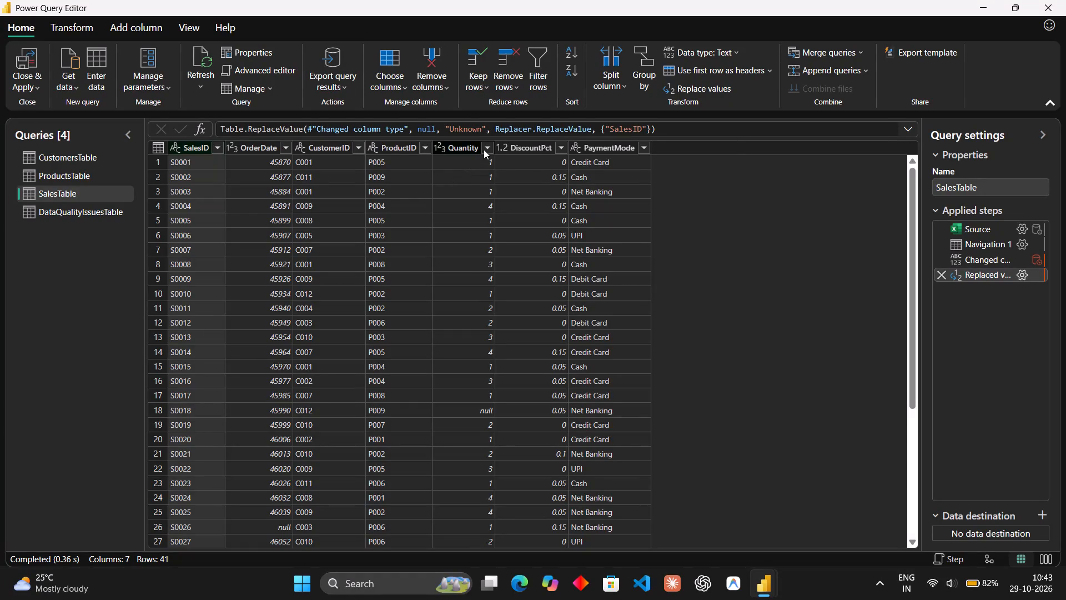
# Check the Quantity column's distinct values in SalesTable for missing entries, and open the available operations for that column.
pyautogui.click(484, 149)
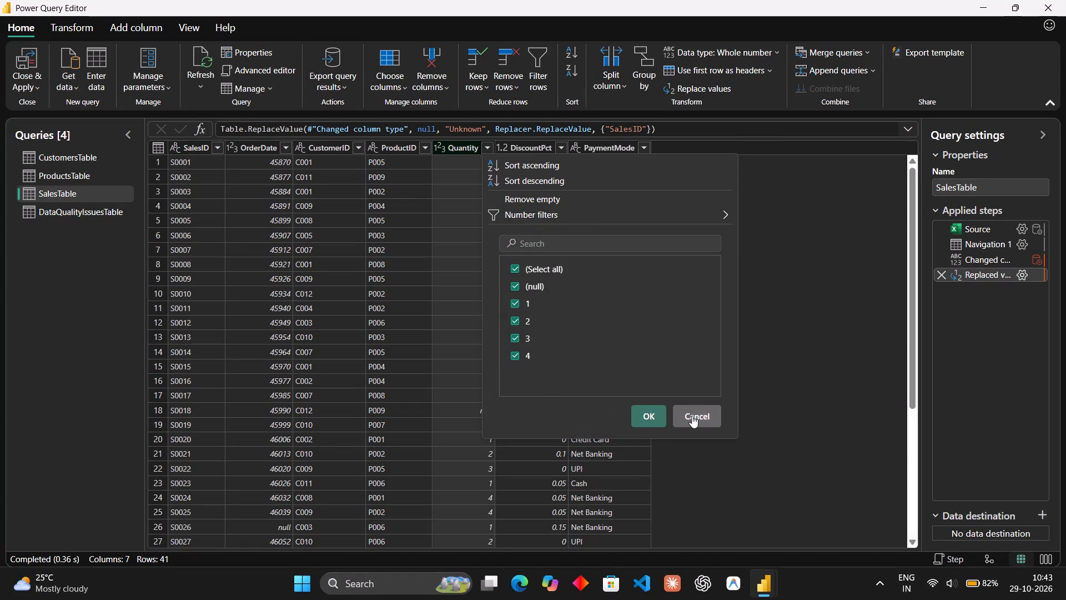
pyautogui.click(692, 416)
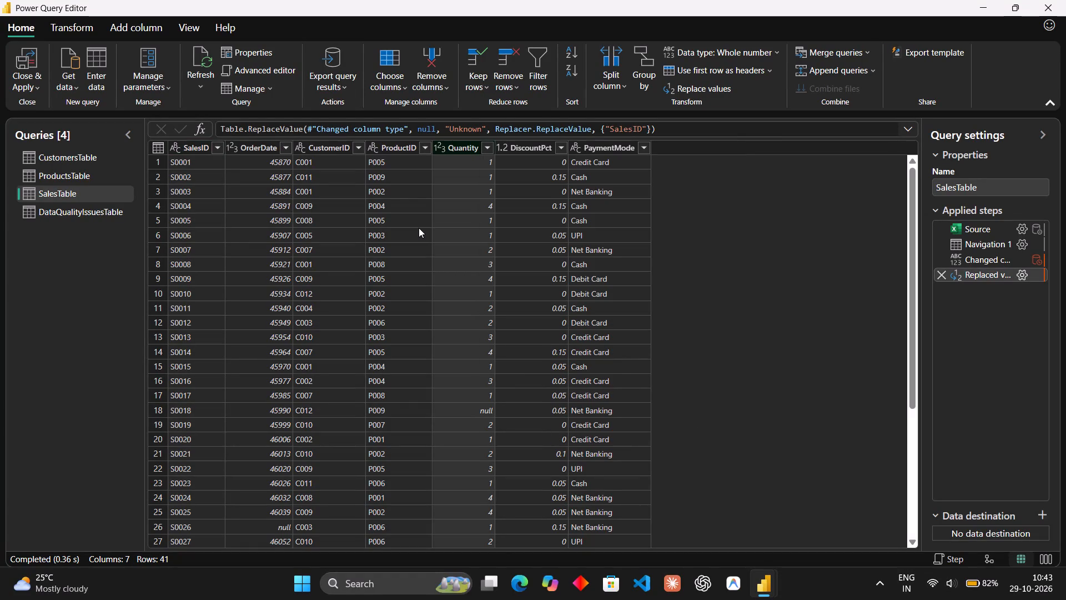
pyautogui.click(460, 145)
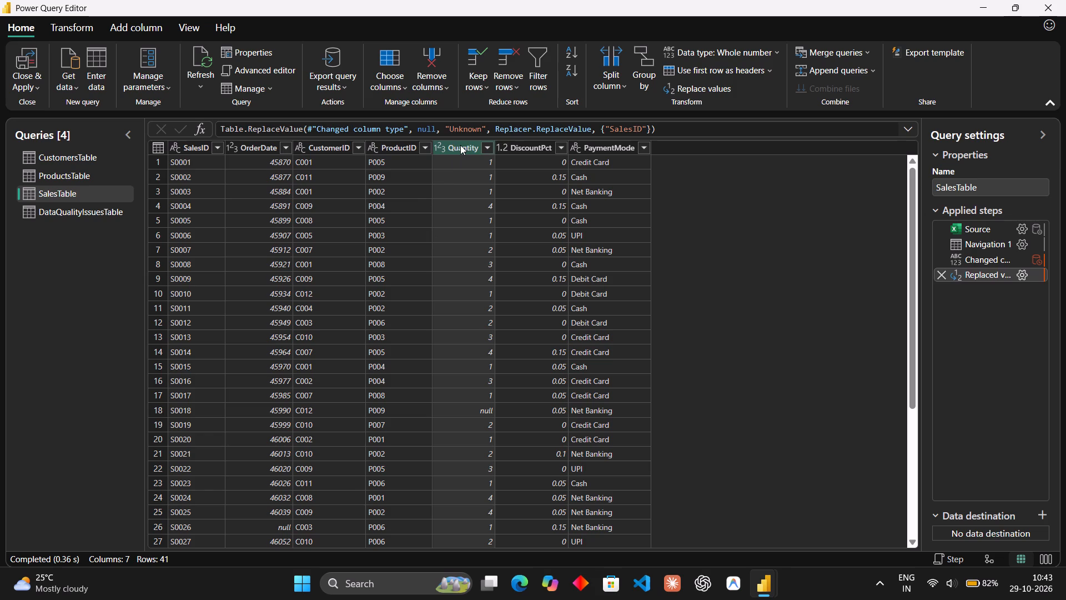
pyautogui.rightClick(465, 144)
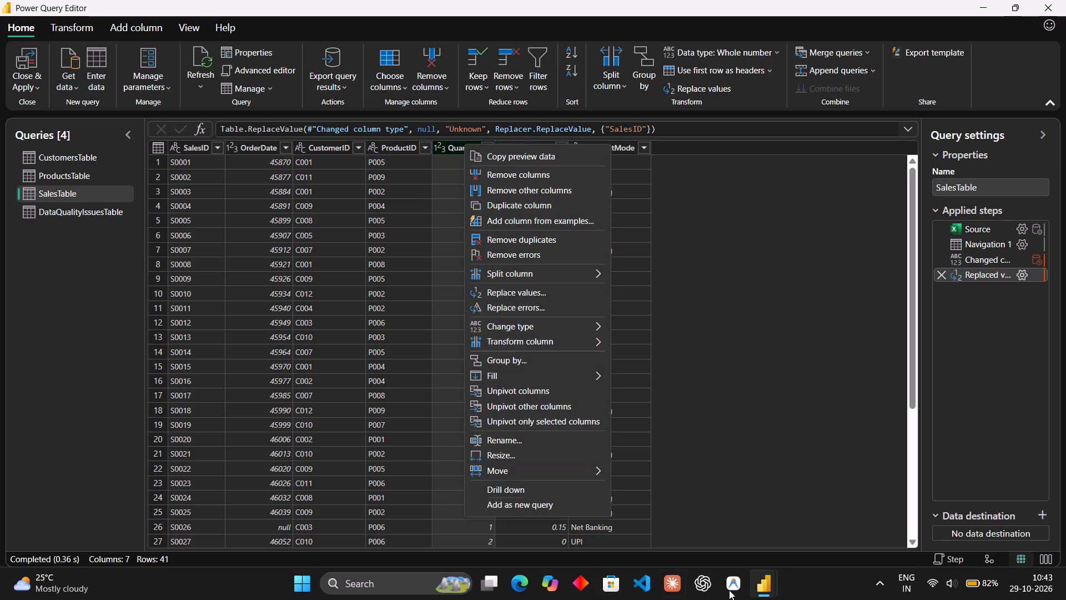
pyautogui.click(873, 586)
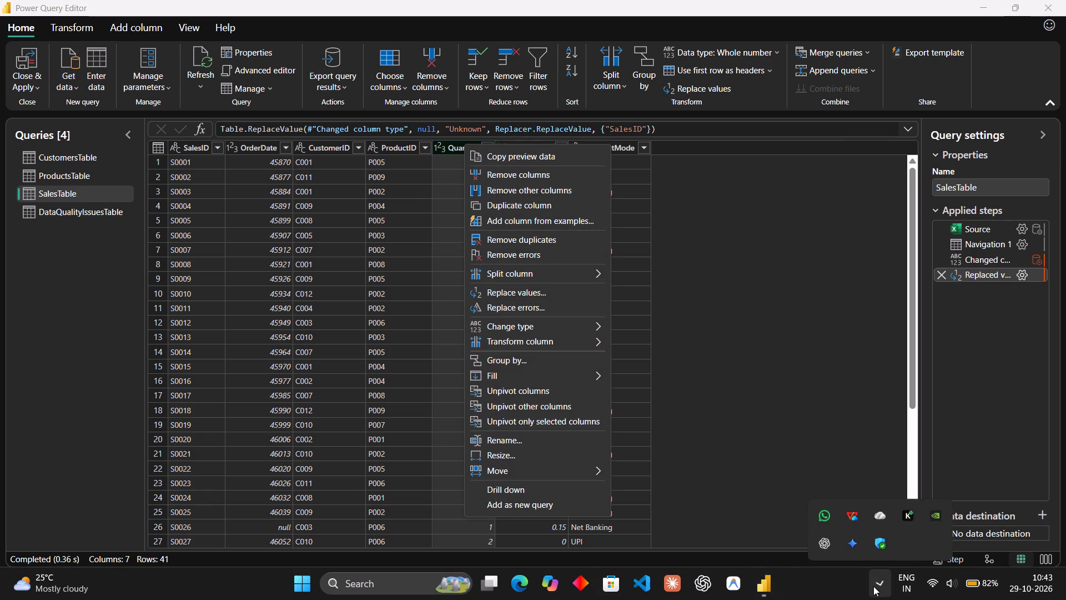
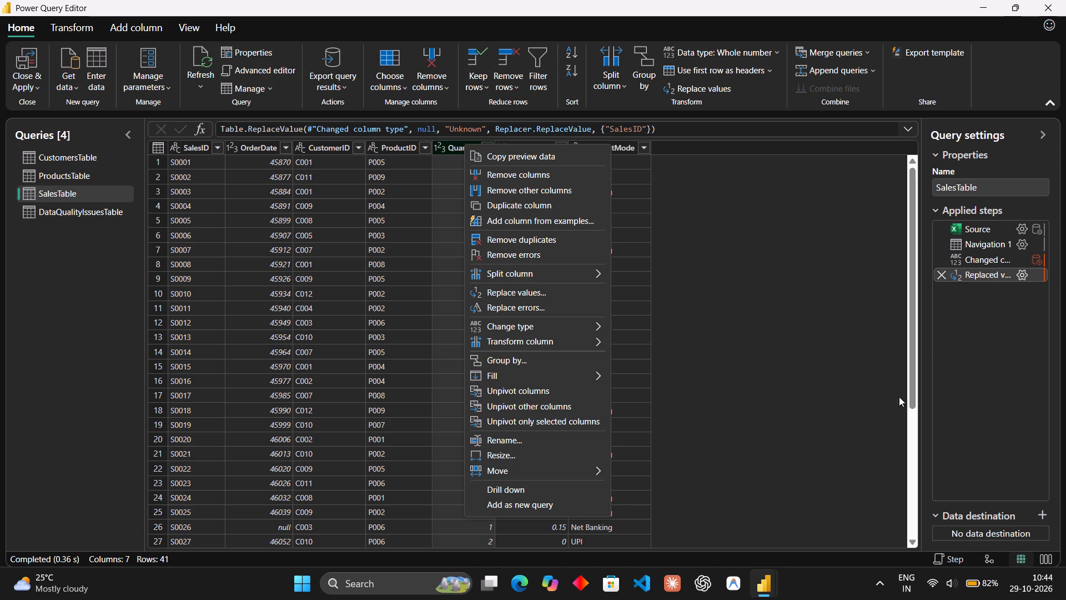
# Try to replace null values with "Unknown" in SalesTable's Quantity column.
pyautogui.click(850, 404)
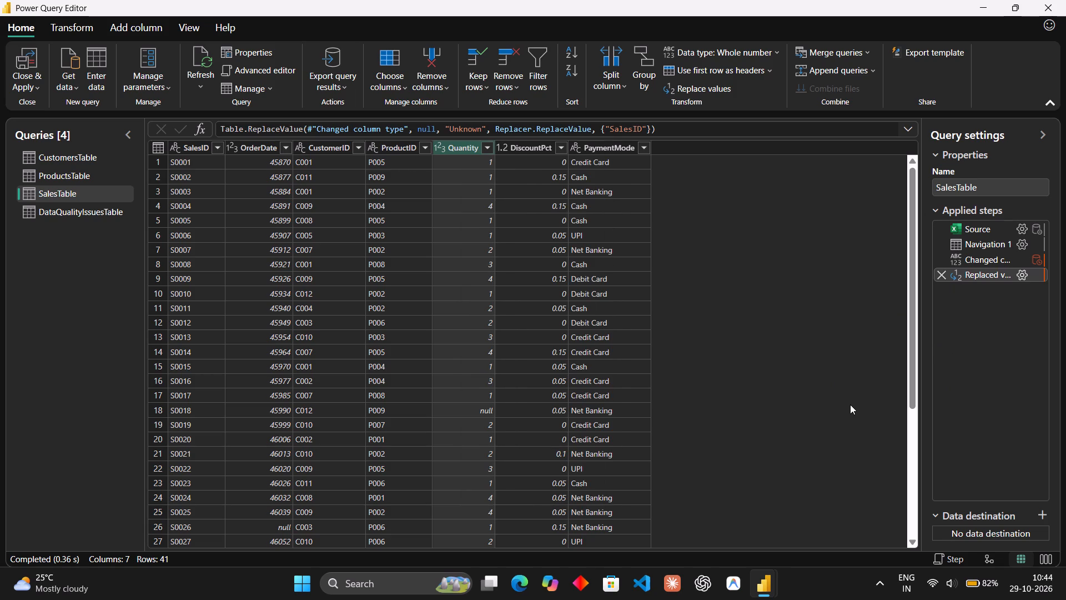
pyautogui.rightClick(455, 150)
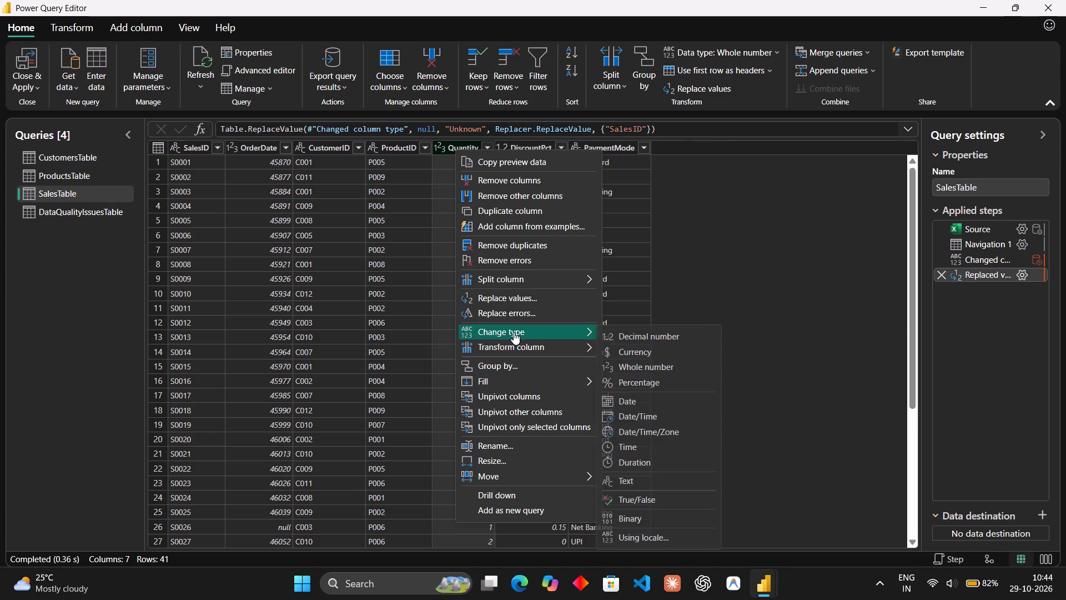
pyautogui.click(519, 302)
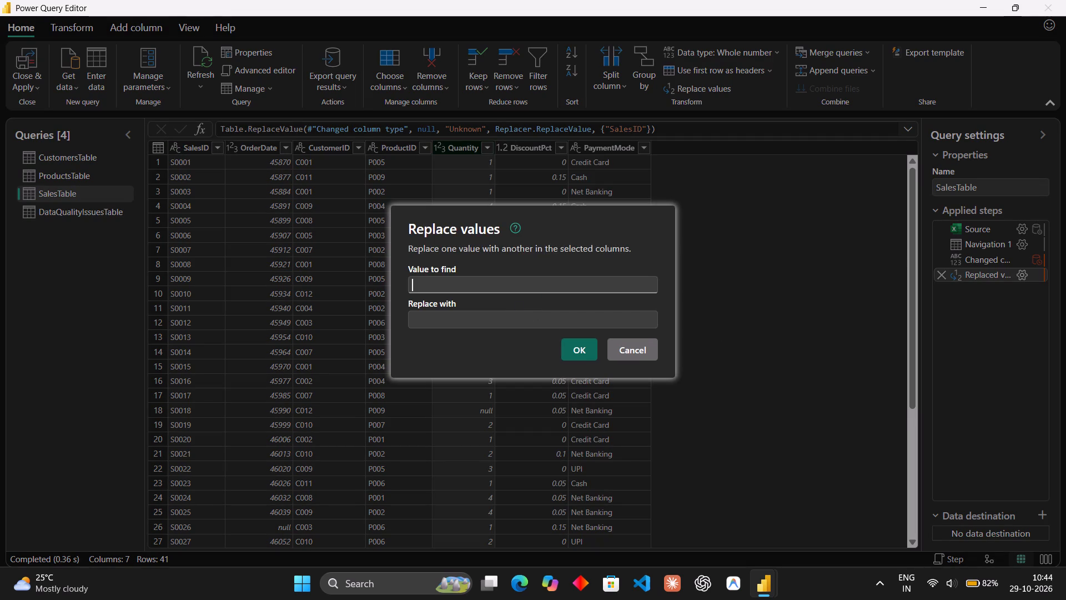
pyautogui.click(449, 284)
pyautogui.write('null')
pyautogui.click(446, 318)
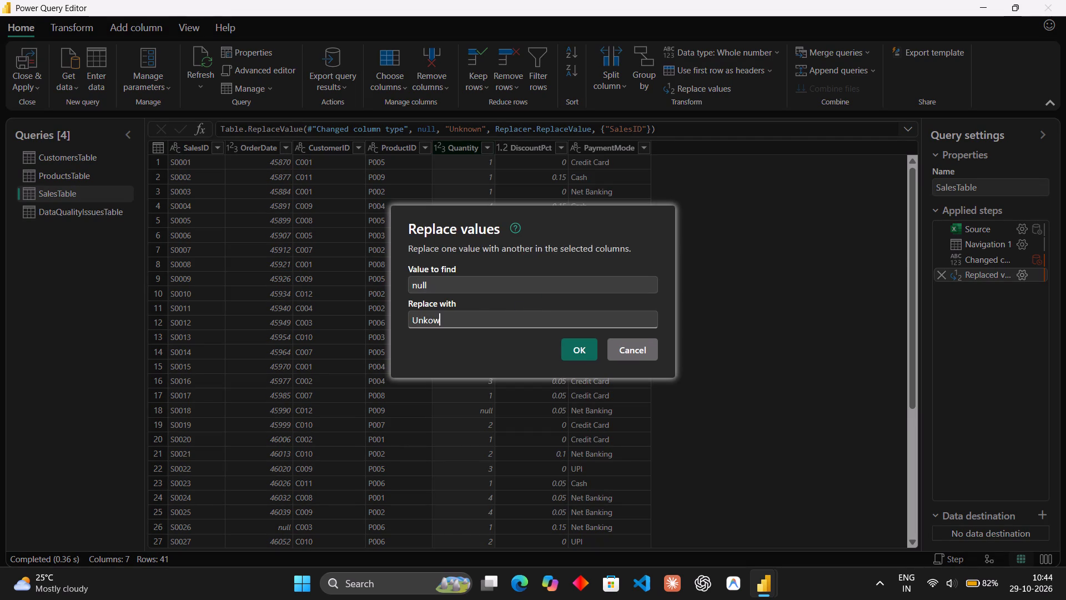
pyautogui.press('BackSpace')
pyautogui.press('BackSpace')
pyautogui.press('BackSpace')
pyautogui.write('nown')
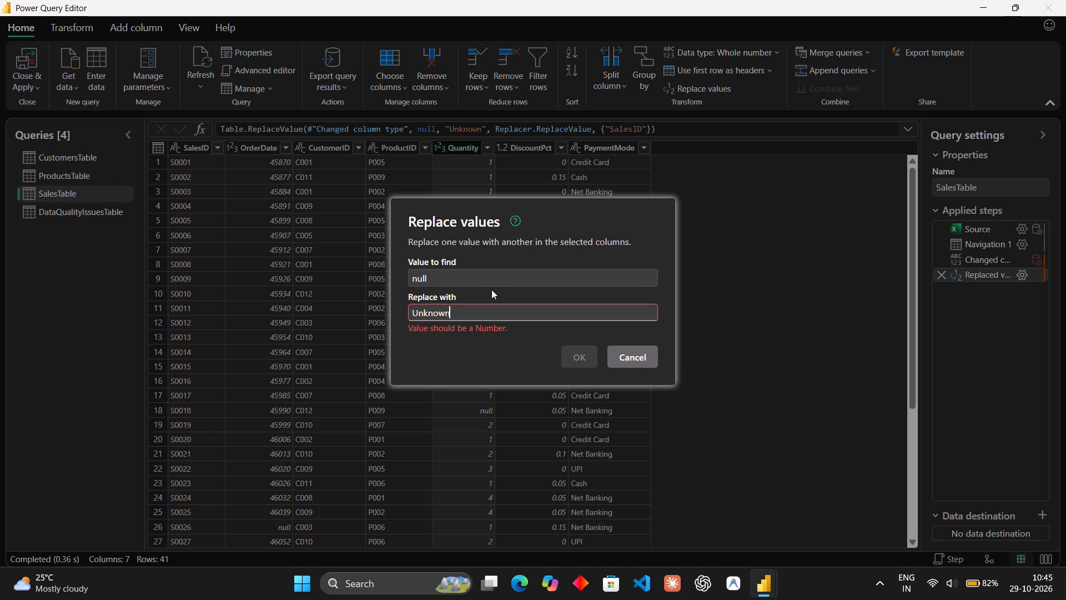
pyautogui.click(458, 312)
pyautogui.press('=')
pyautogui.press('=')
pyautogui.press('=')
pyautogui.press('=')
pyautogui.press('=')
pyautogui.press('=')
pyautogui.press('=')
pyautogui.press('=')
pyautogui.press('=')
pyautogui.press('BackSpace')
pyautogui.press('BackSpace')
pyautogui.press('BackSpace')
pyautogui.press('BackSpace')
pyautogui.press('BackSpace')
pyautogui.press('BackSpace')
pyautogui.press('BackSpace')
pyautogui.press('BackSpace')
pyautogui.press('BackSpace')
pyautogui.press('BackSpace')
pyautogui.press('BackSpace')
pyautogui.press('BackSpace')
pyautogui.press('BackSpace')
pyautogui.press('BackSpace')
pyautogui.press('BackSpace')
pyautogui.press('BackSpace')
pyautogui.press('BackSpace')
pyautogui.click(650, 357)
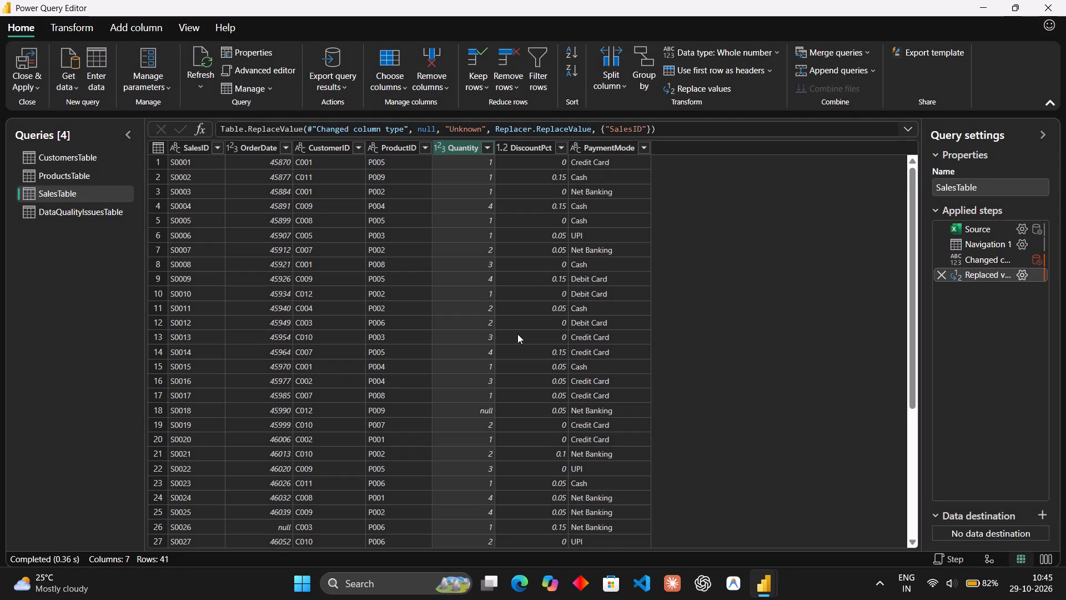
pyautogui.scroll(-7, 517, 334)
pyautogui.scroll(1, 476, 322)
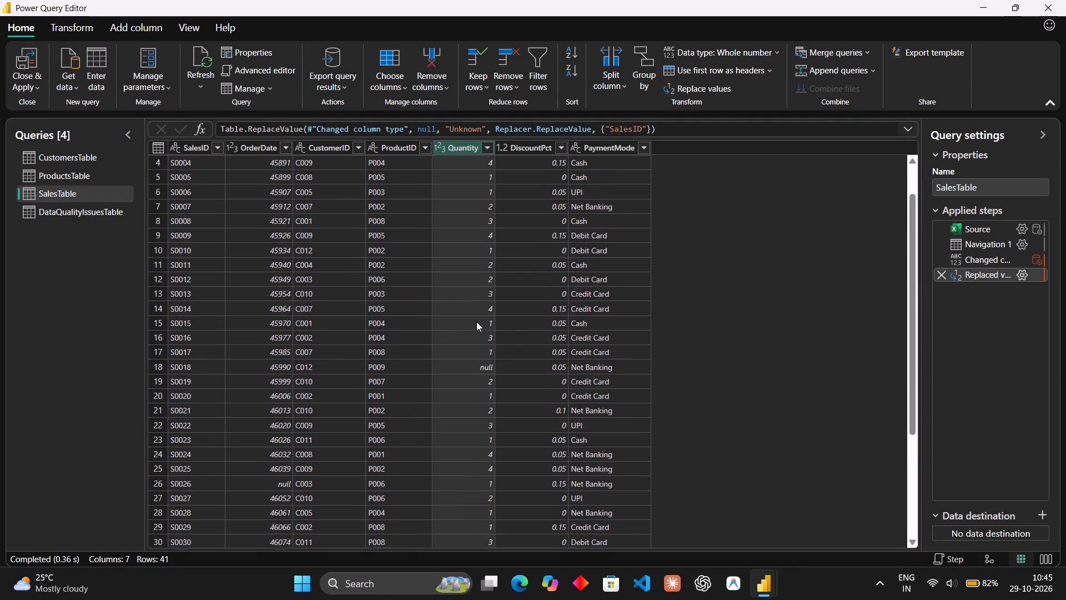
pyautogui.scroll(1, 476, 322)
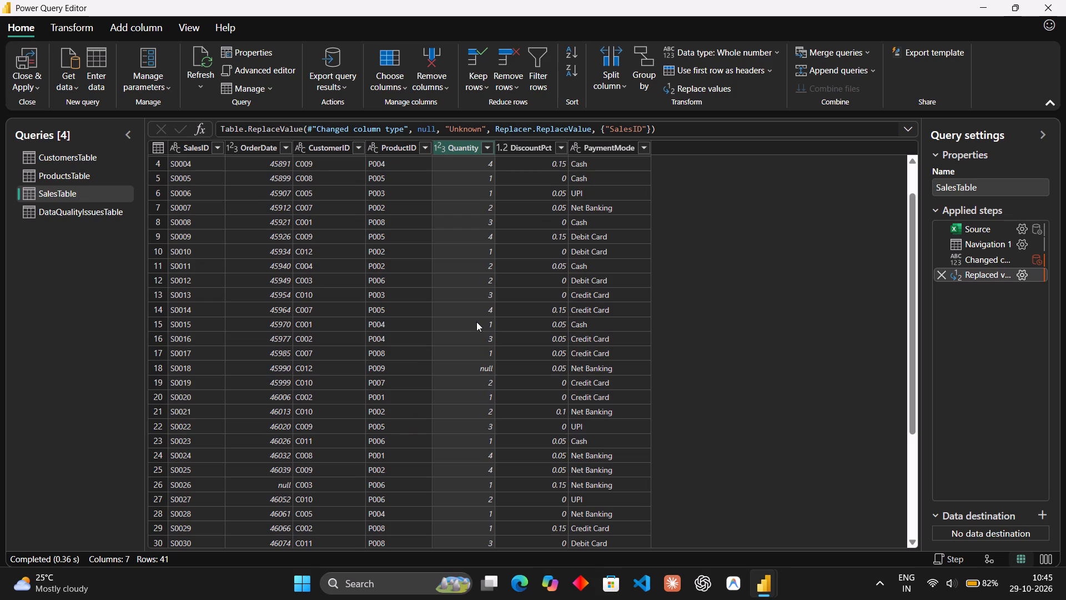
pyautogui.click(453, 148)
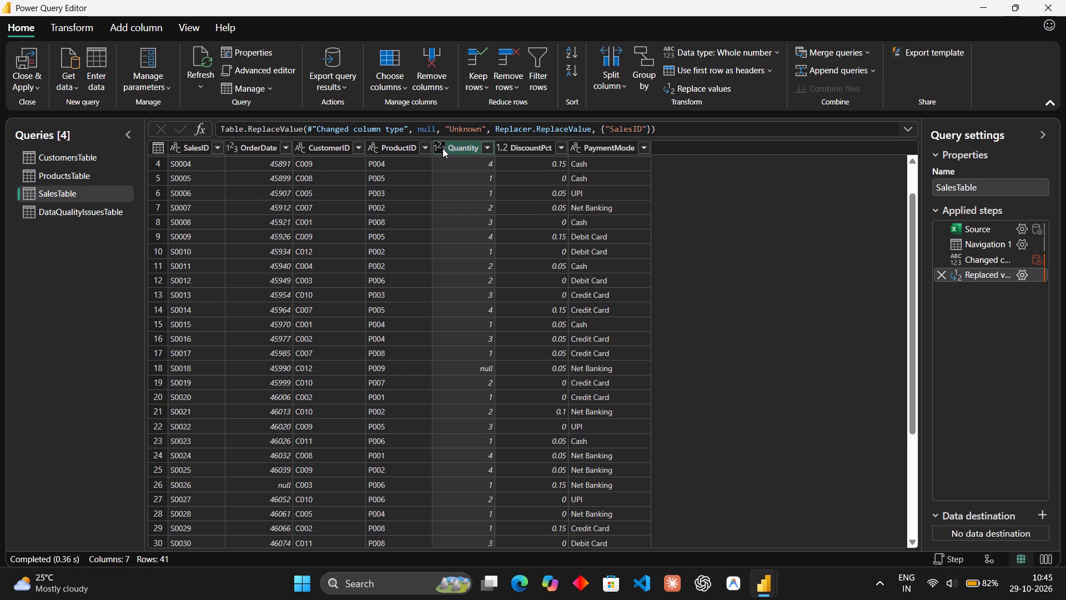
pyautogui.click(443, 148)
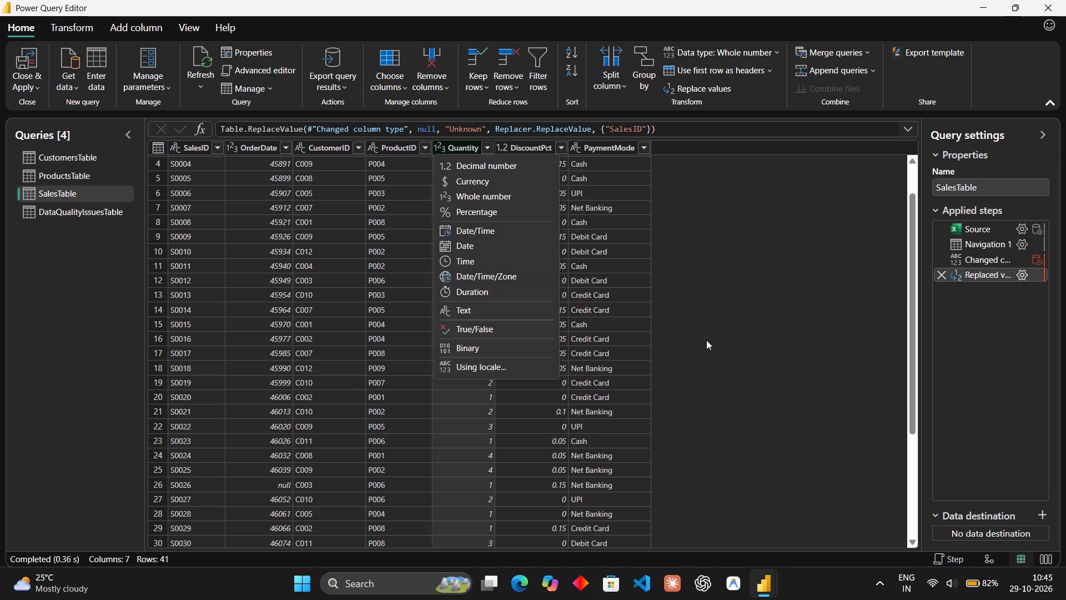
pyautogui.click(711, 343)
# Open the available column operations for SalesTable's Quantity column.
pyautogui.rightClick(455, 143)
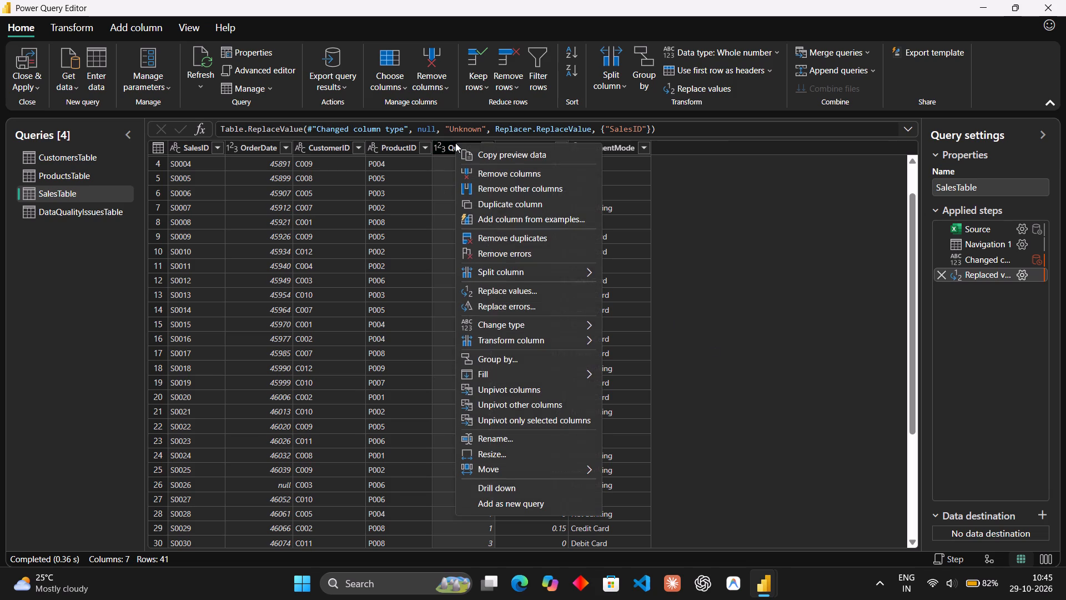
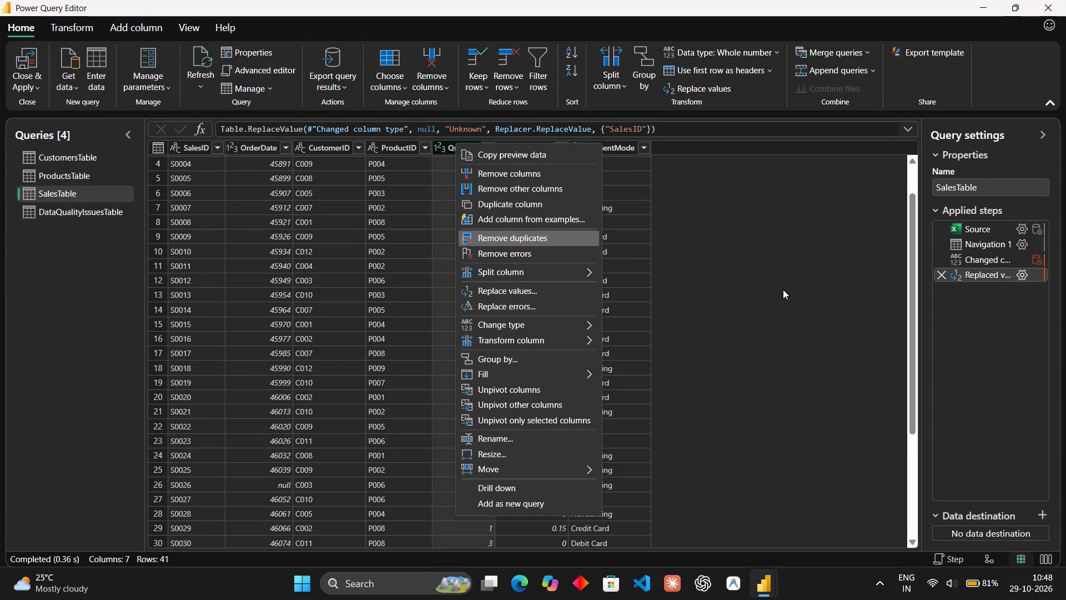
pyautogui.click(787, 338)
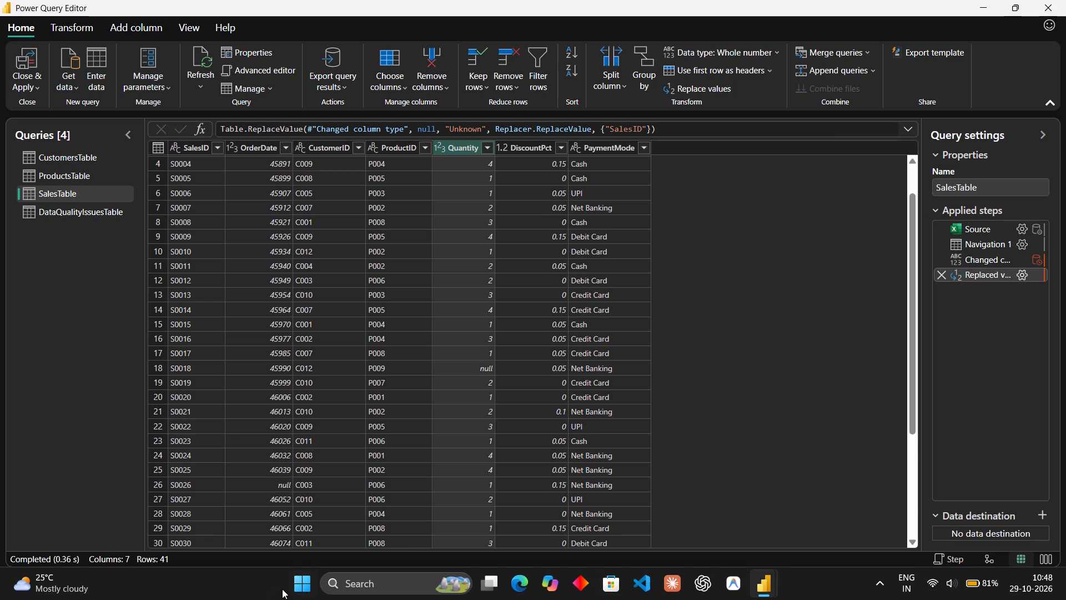
# Switch to Google Chrome using the "Your Chrome" profile and begin a new web search.
pyautogui.click(309, 589)
pyautogui.scroll(-1, 391, 414)
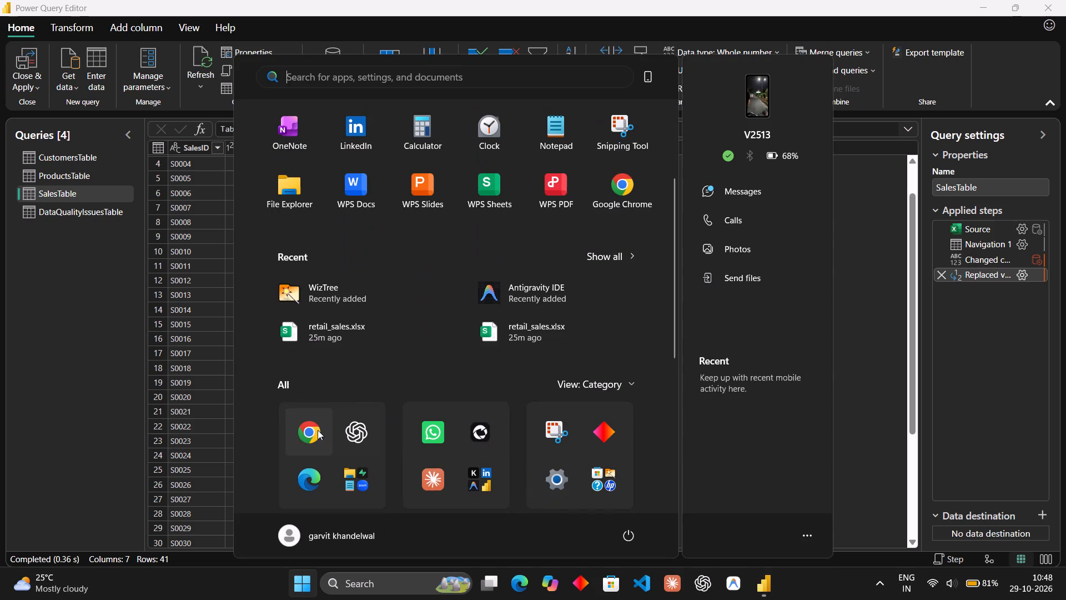
pyautogui.click(314, 431)
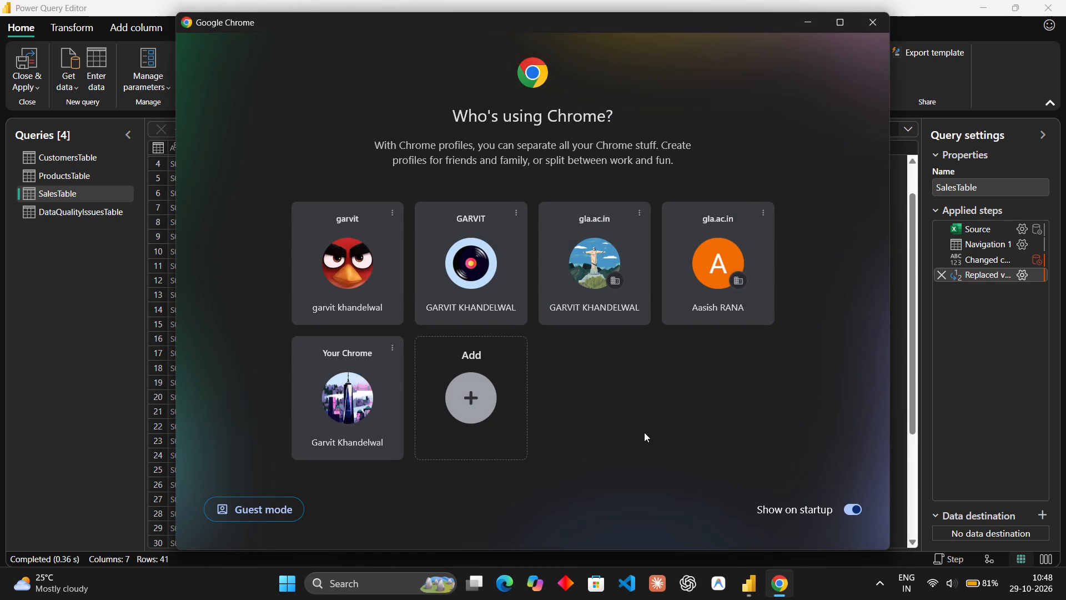
pyautogui.click(324, 379)
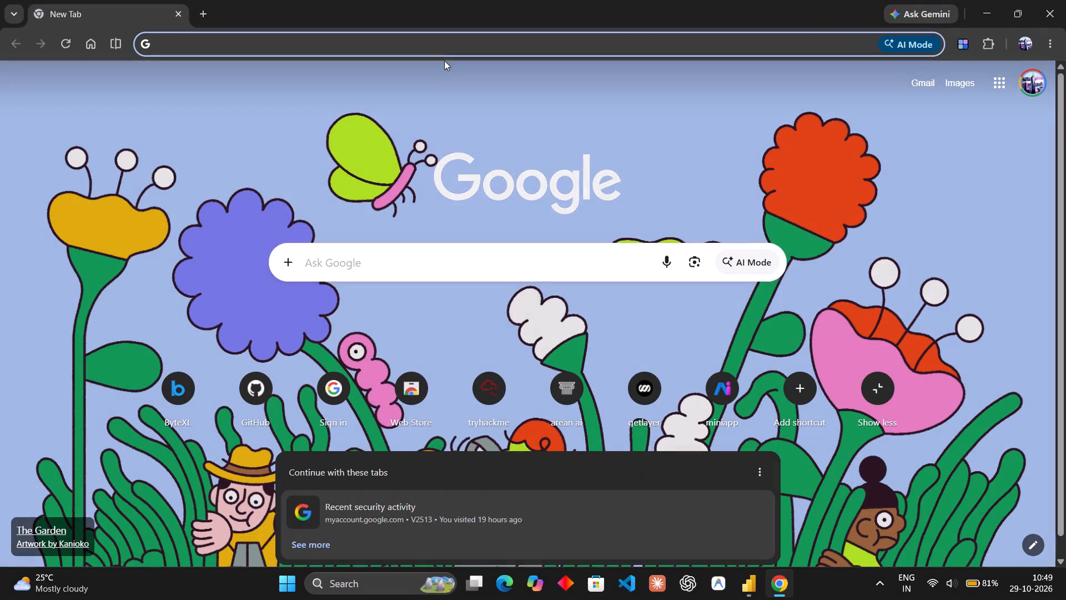
pyautogui.click(456, 52)
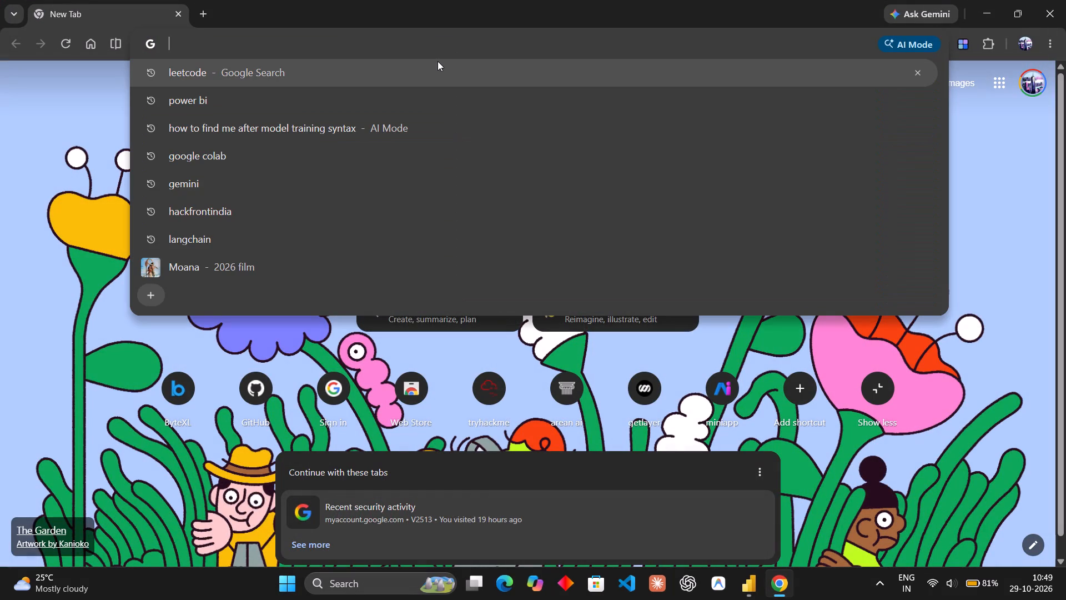
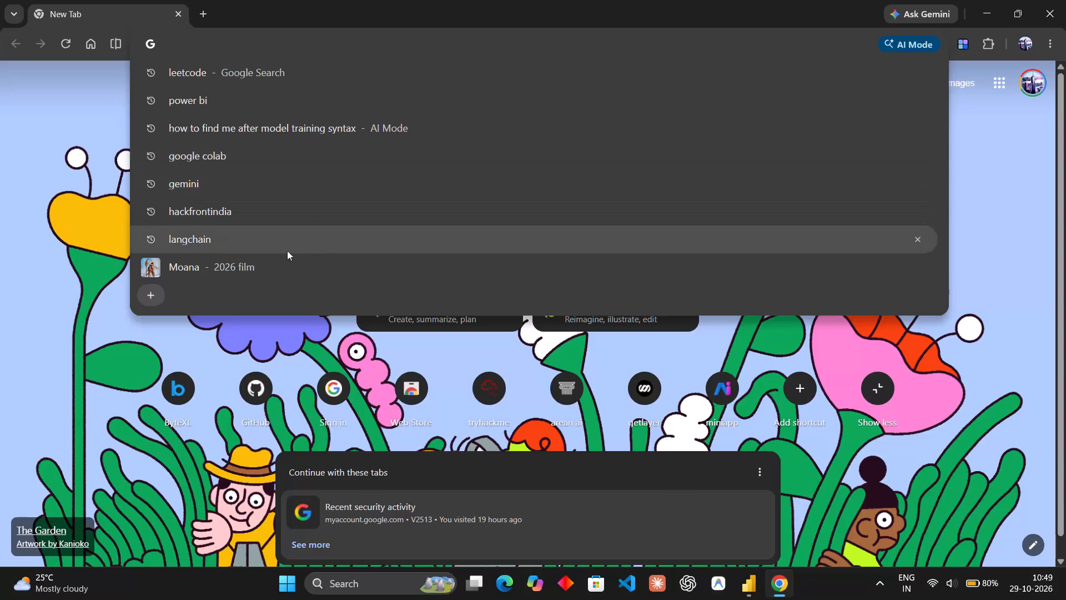
# Look at the search results for the suggested Moana 2026 film and return to the new tab page.
pyautogui.click(233, 264)
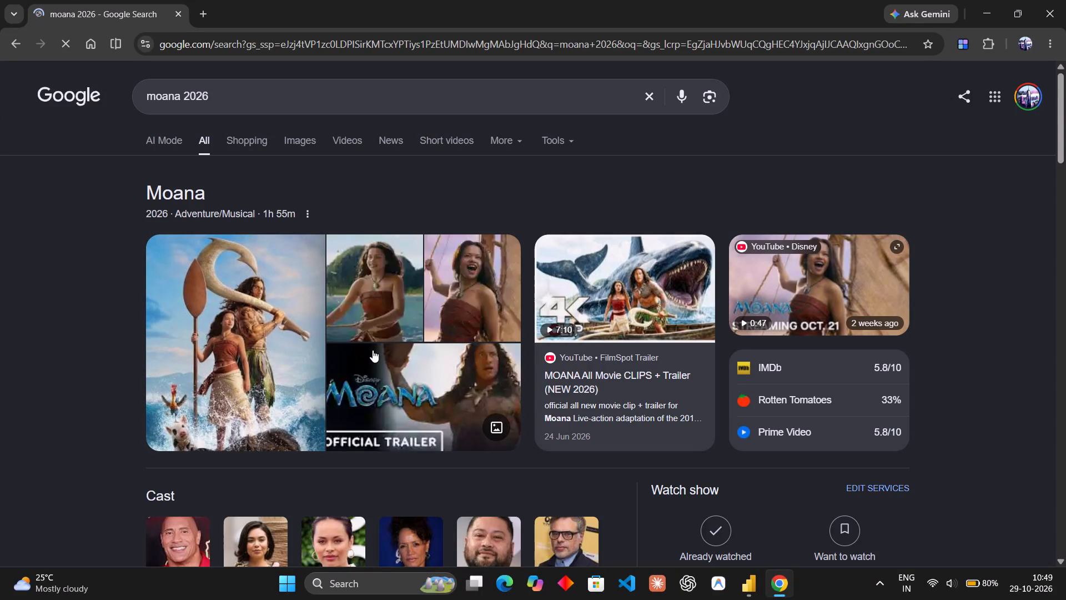
pyautogui.scroll(-4, 435, 426)
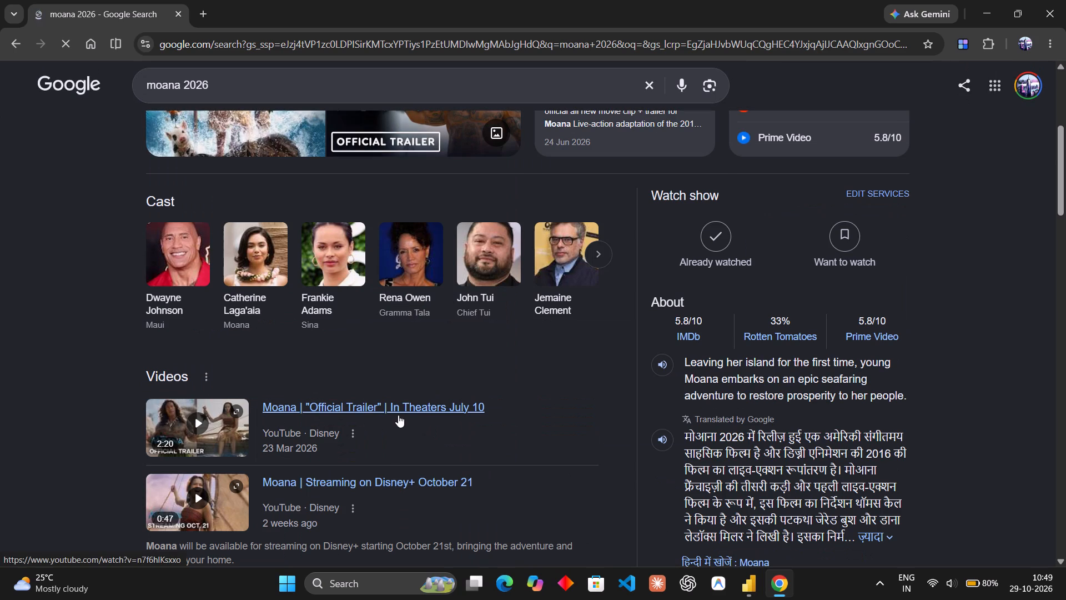
pyautogui.hscroll(9, 227, 371)
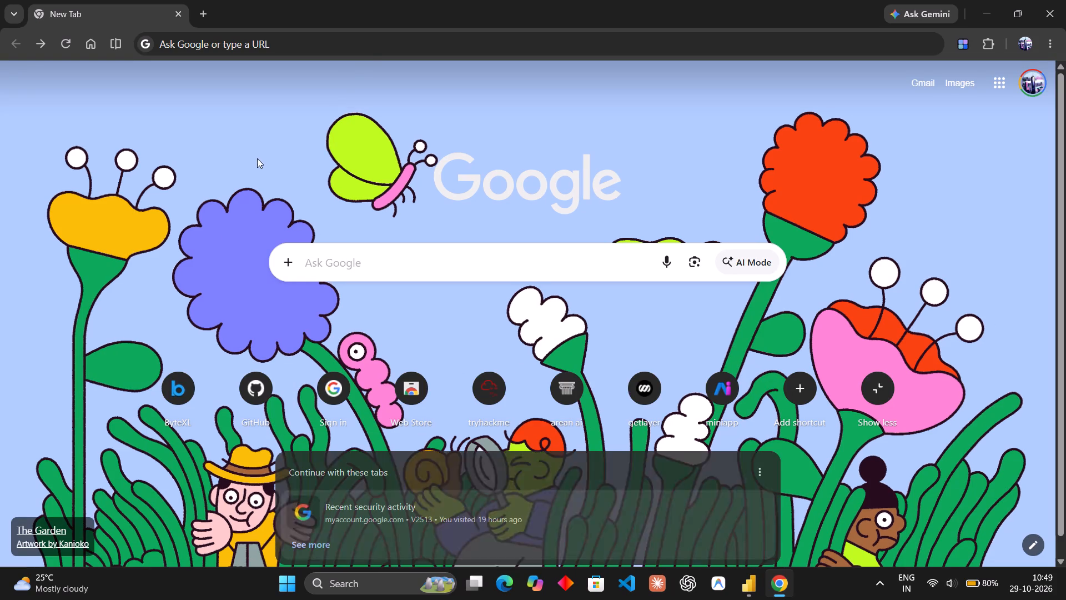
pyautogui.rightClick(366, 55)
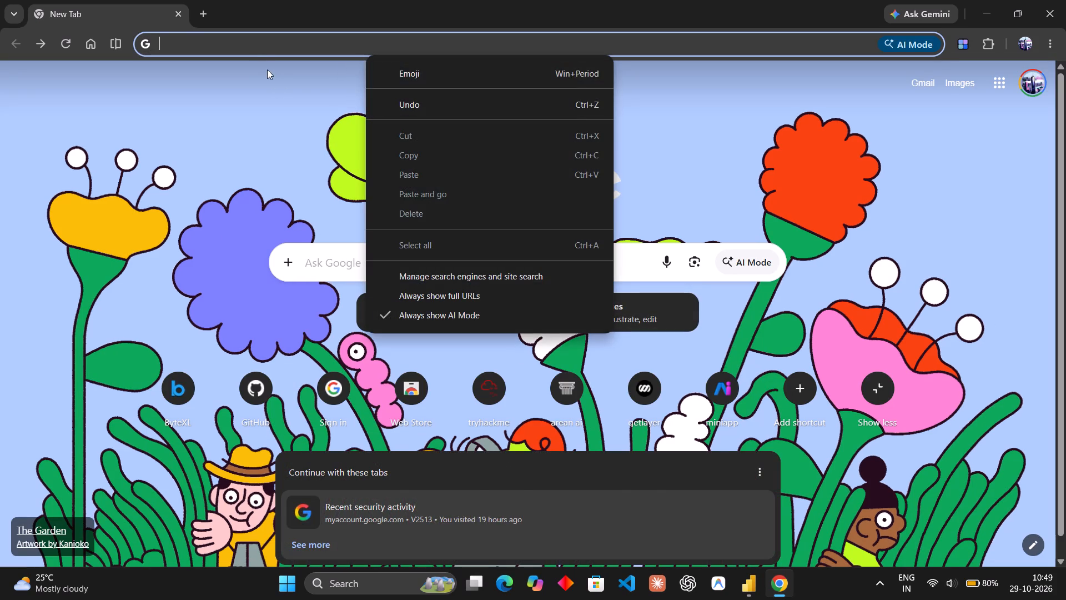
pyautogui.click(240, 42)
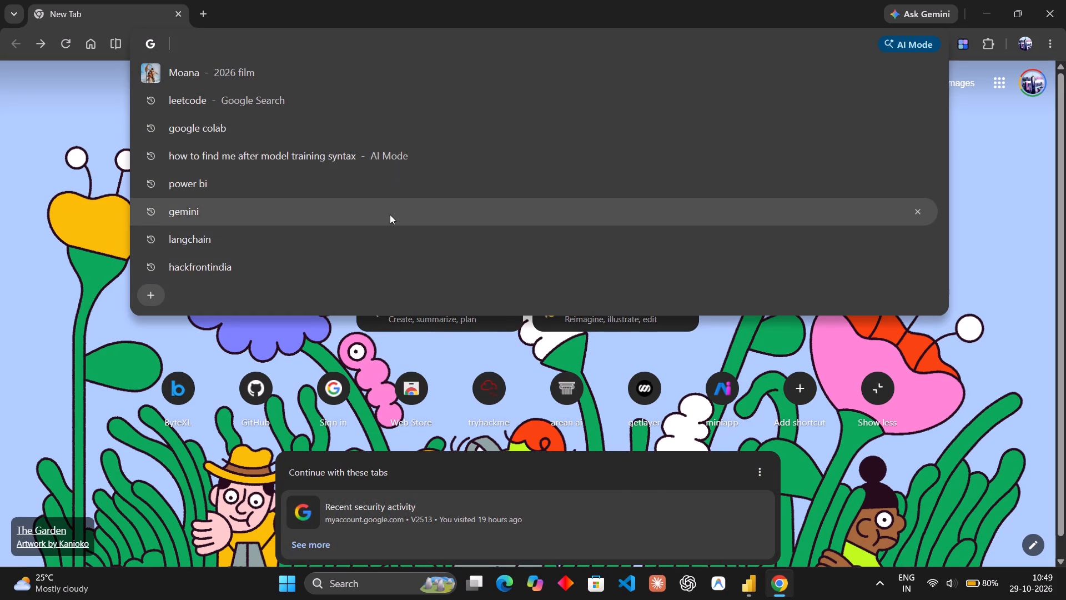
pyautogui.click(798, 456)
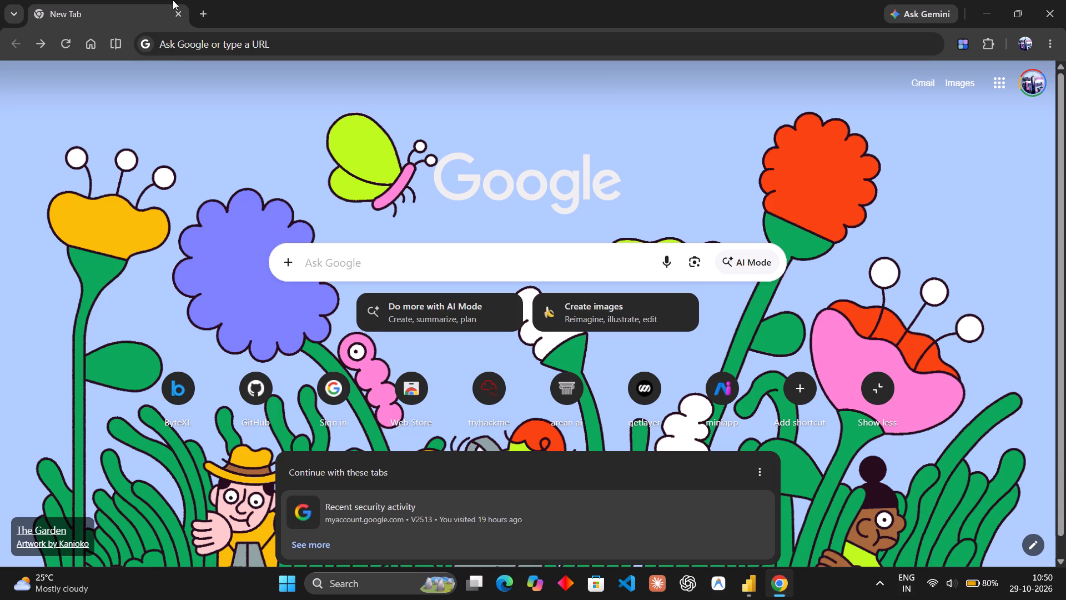
# Search Google for "kaman", look through the image results and return to the new tab page.
pyautogui.click(259, 37)
pyautogui.write('kaman')
pyautogui.press('space')
pyautogui.press('Return')
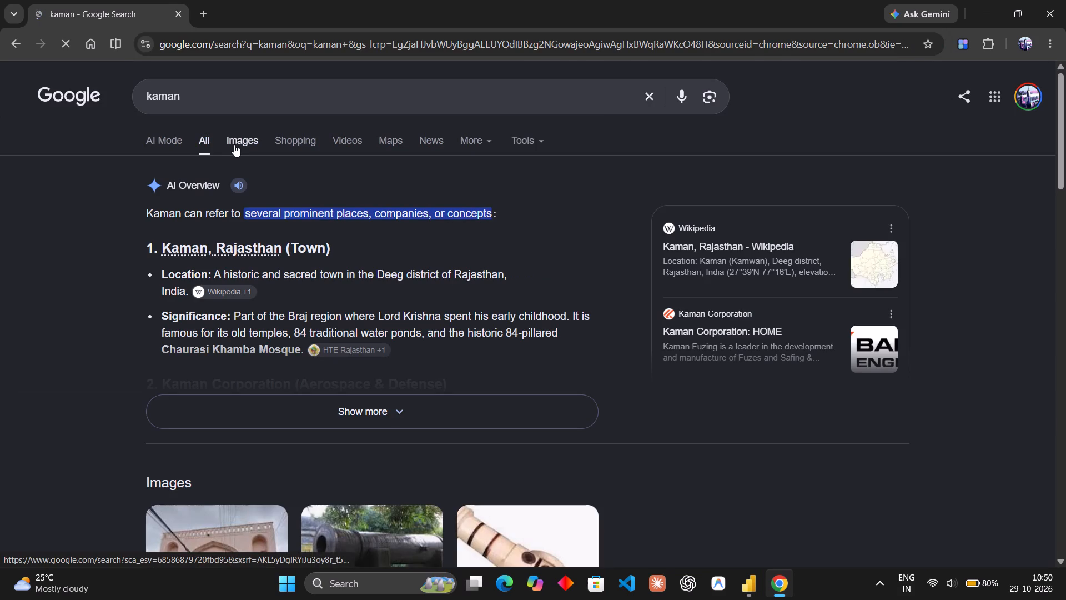
pyautogui.click(237, 143)
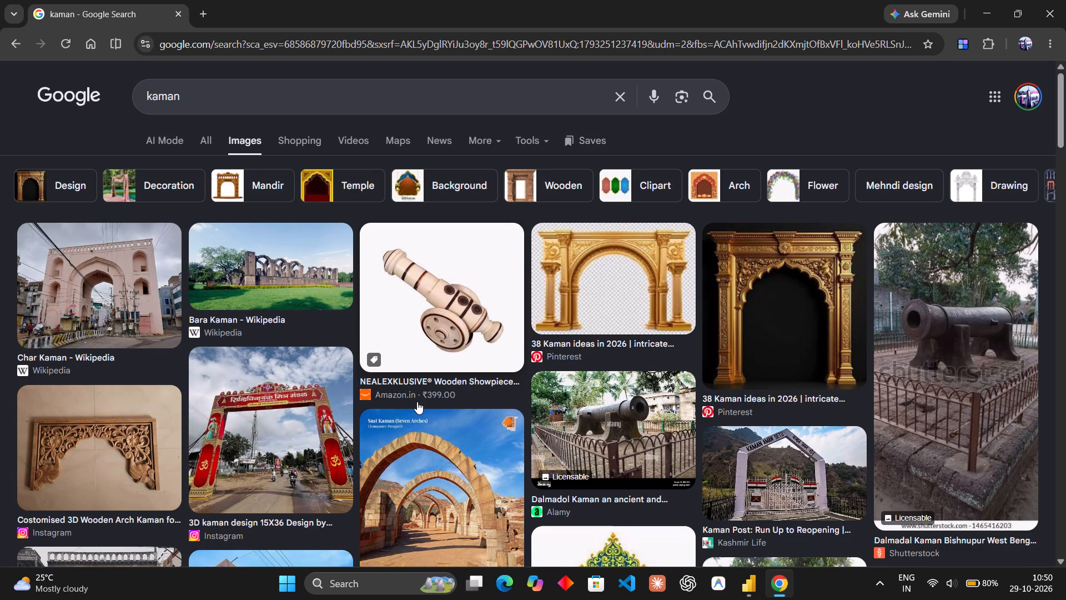
pyautogui.hscroll(9, 417, 402)
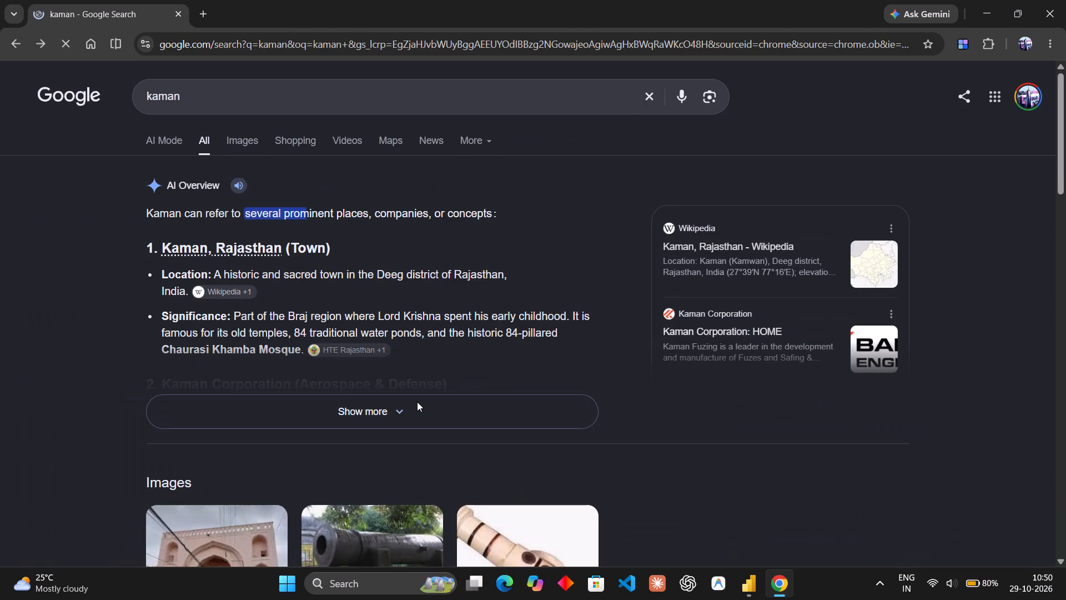
pyautogui.hscroll(8, 417, 402)
pyautogui.hscroll(9, 222, 396)
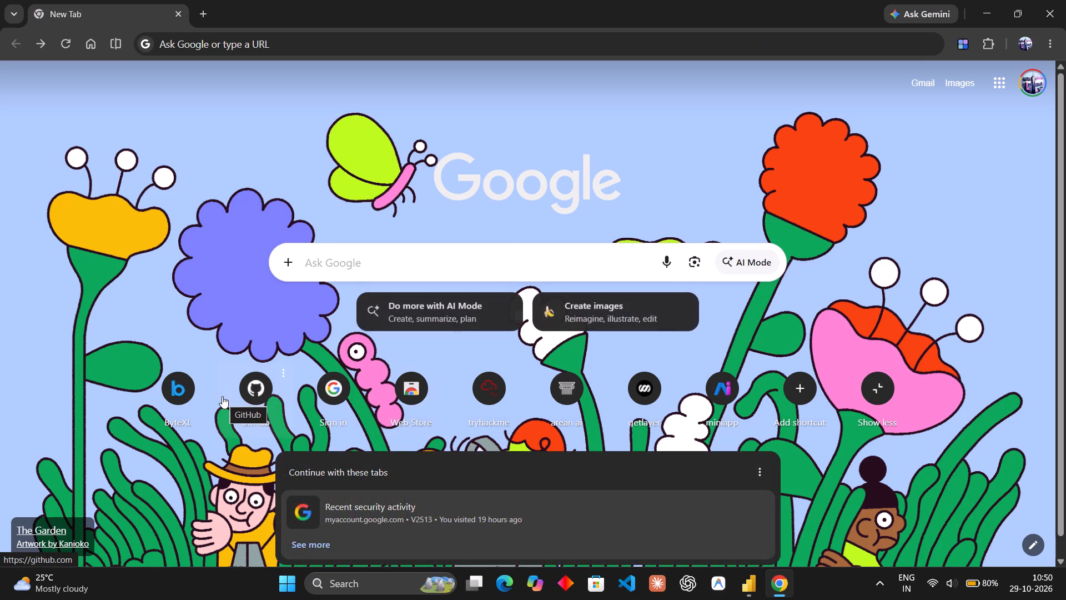
pyautogui.hscroll(10, 92, 354)
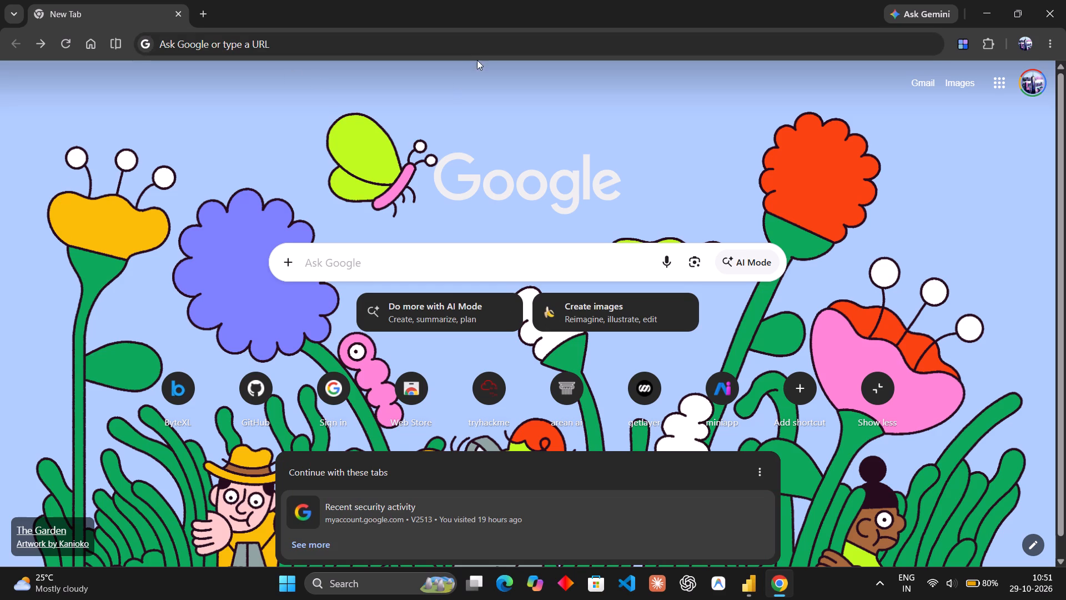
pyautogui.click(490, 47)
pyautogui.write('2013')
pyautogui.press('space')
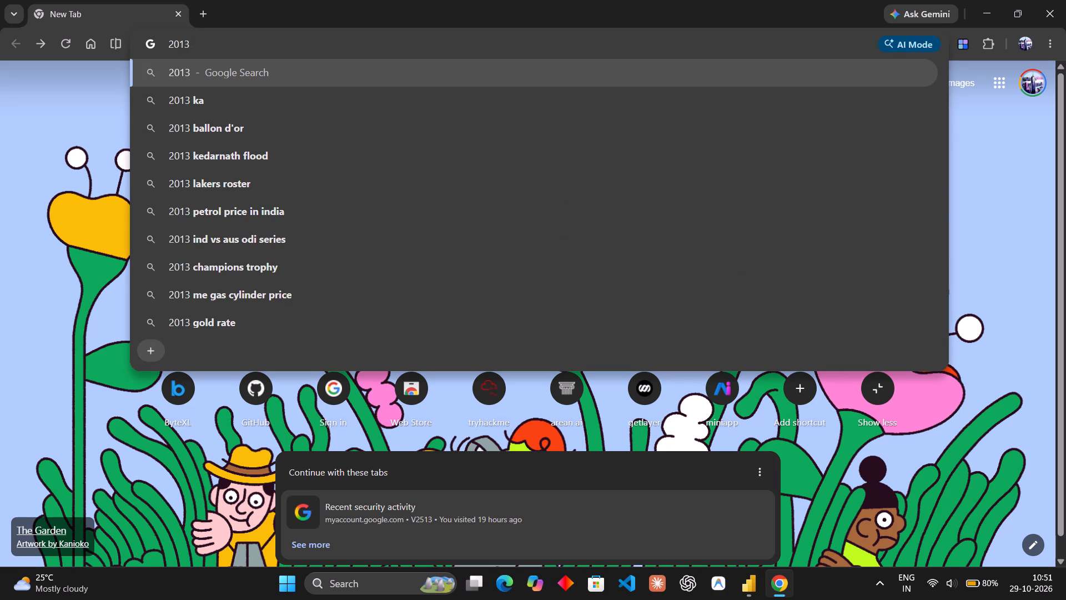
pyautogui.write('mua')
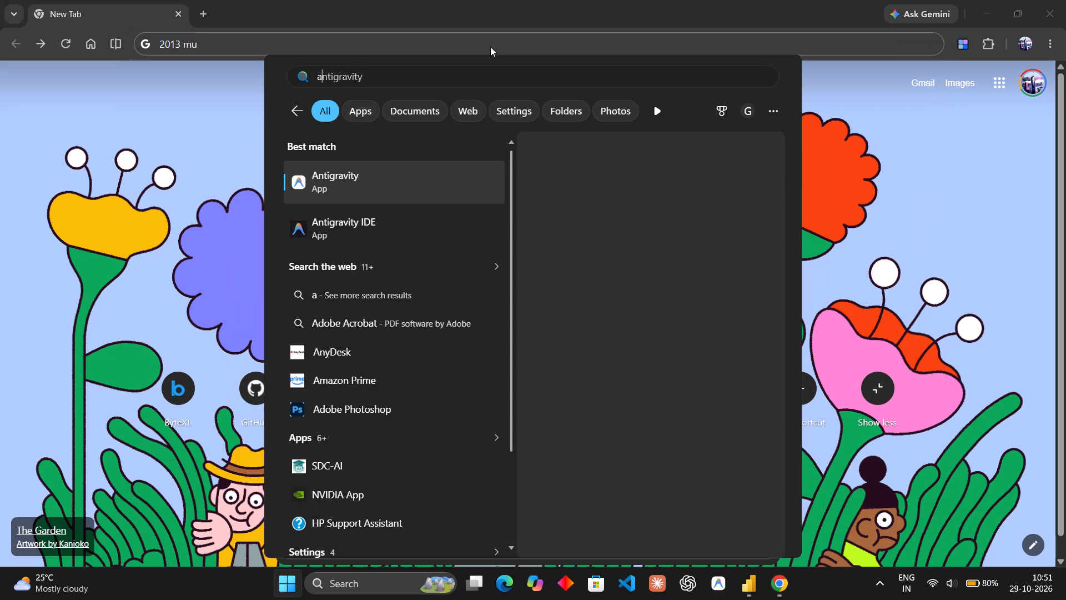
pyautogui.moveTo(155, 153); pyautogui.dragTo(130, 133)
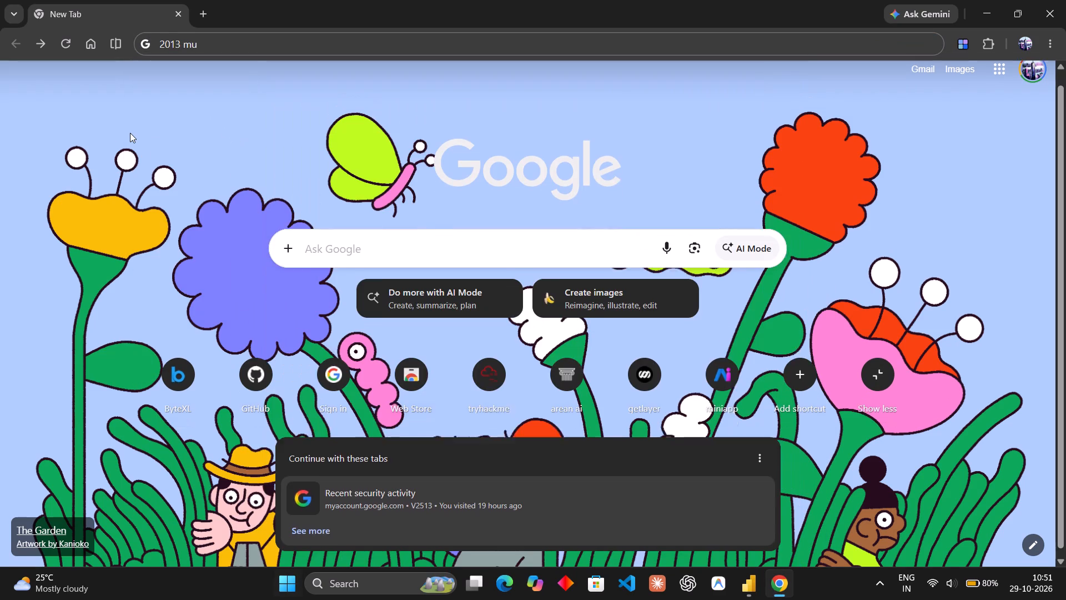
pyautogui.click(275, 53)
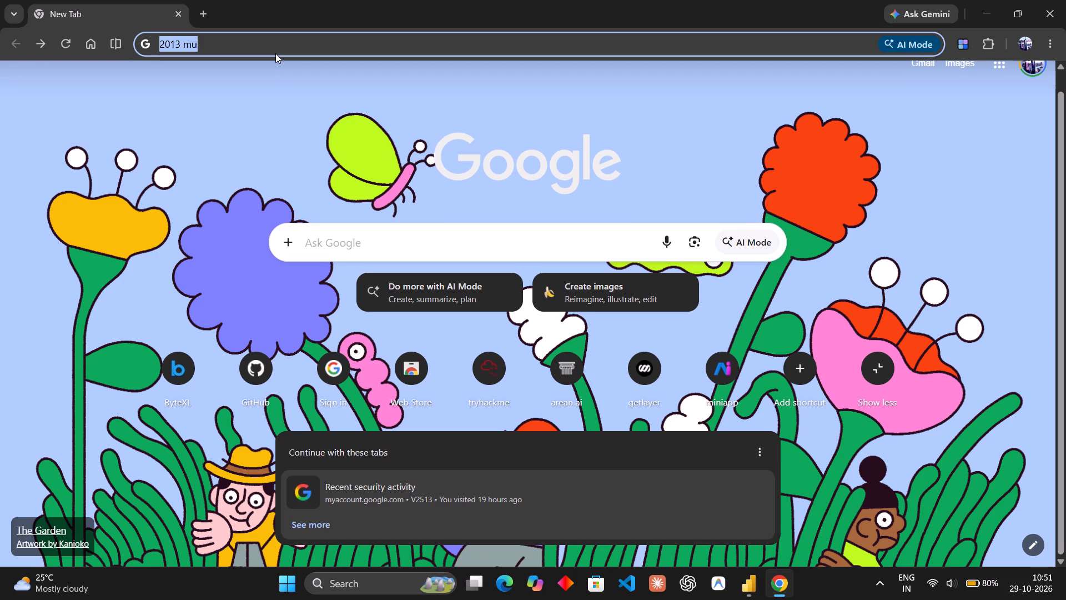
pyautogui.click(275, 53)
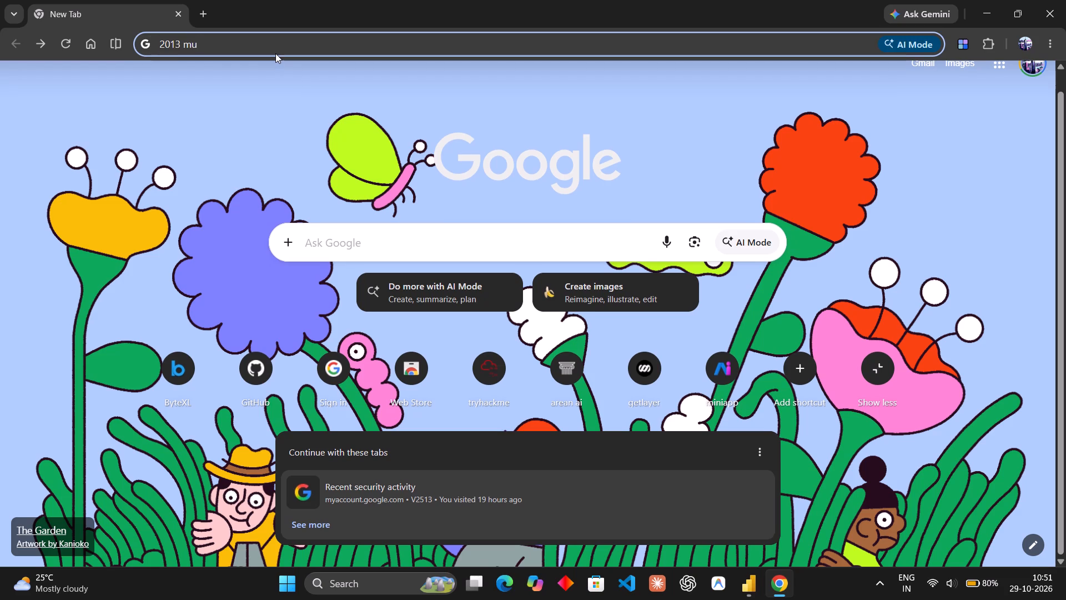
# Close Google Chrome and return to Power Query Editor.
pyautogui.click(1065, 0)
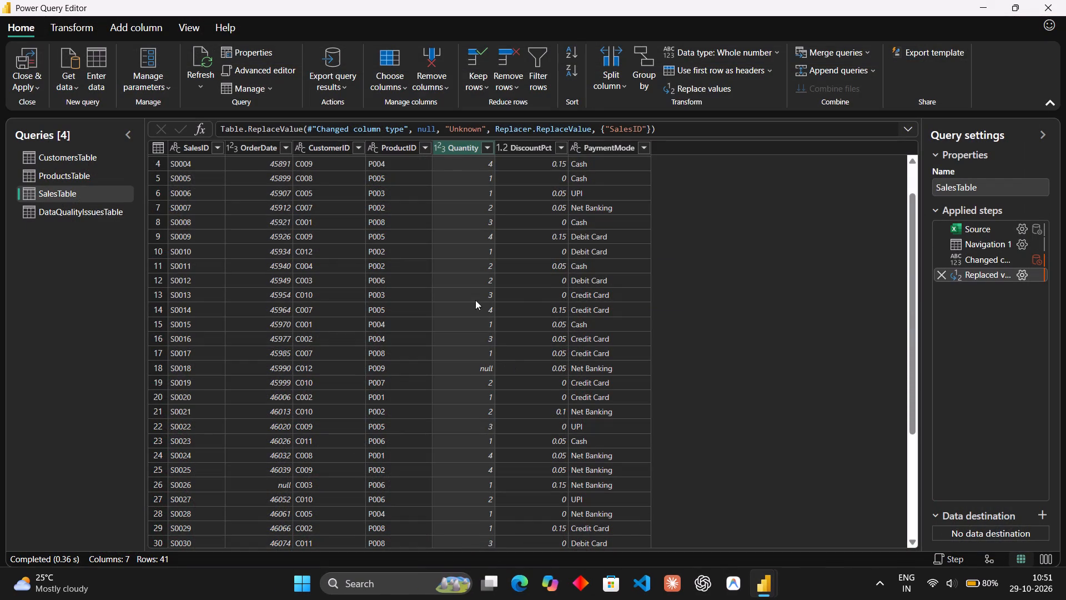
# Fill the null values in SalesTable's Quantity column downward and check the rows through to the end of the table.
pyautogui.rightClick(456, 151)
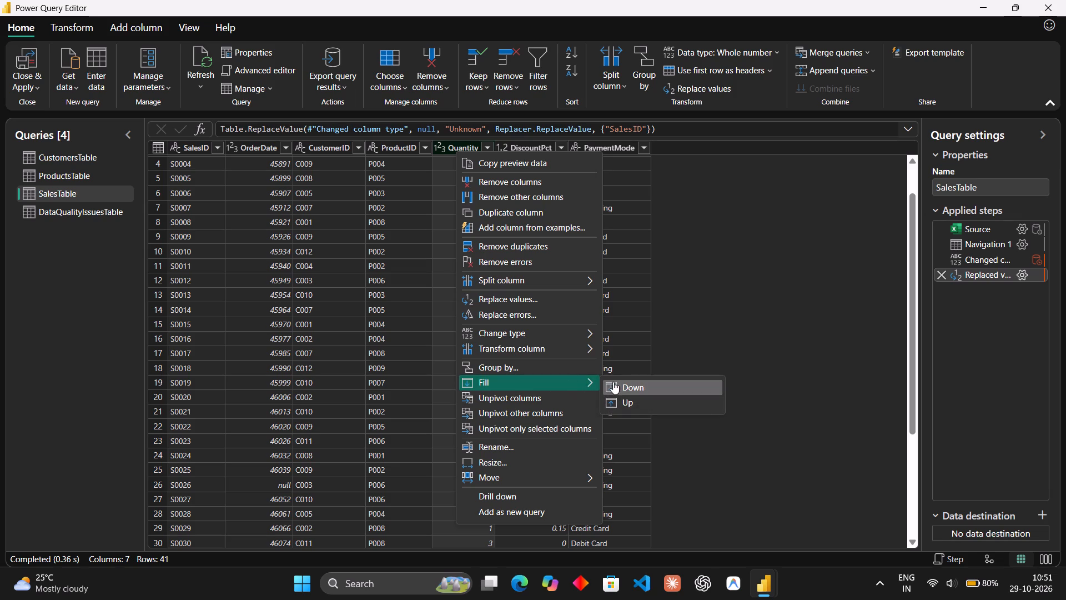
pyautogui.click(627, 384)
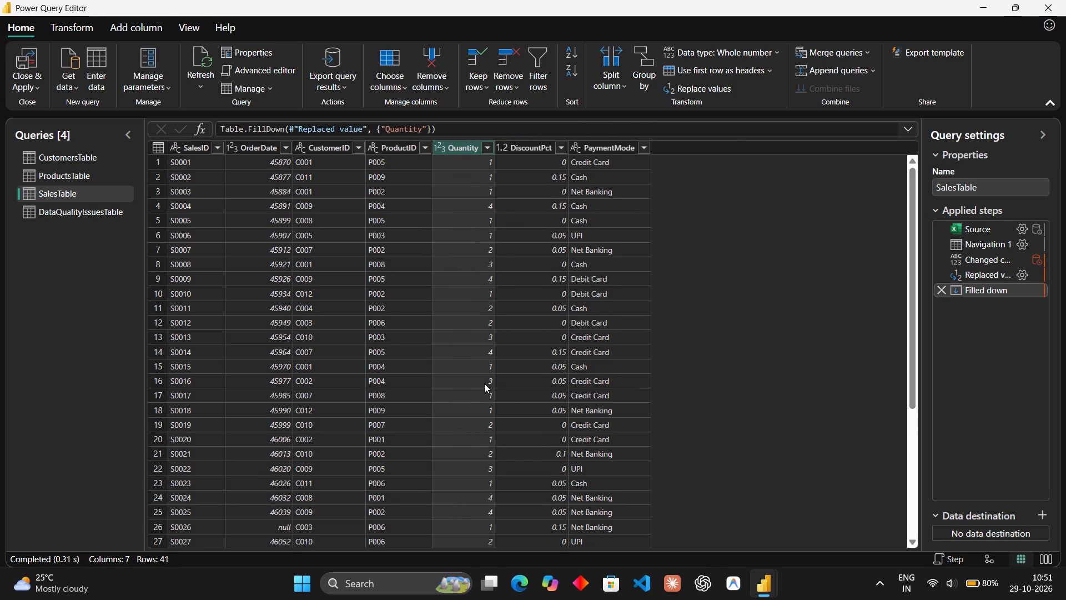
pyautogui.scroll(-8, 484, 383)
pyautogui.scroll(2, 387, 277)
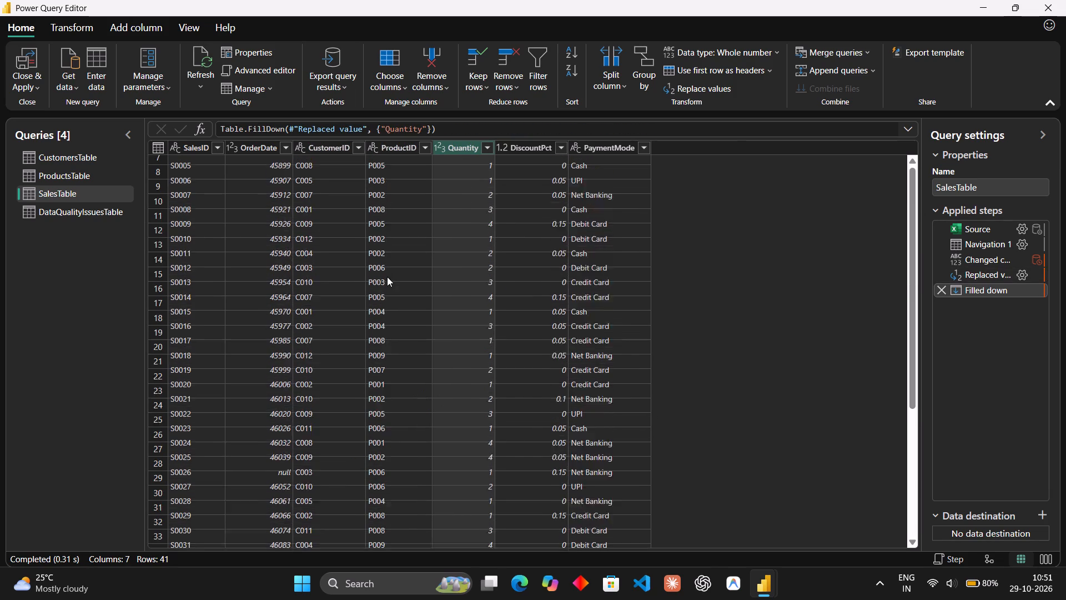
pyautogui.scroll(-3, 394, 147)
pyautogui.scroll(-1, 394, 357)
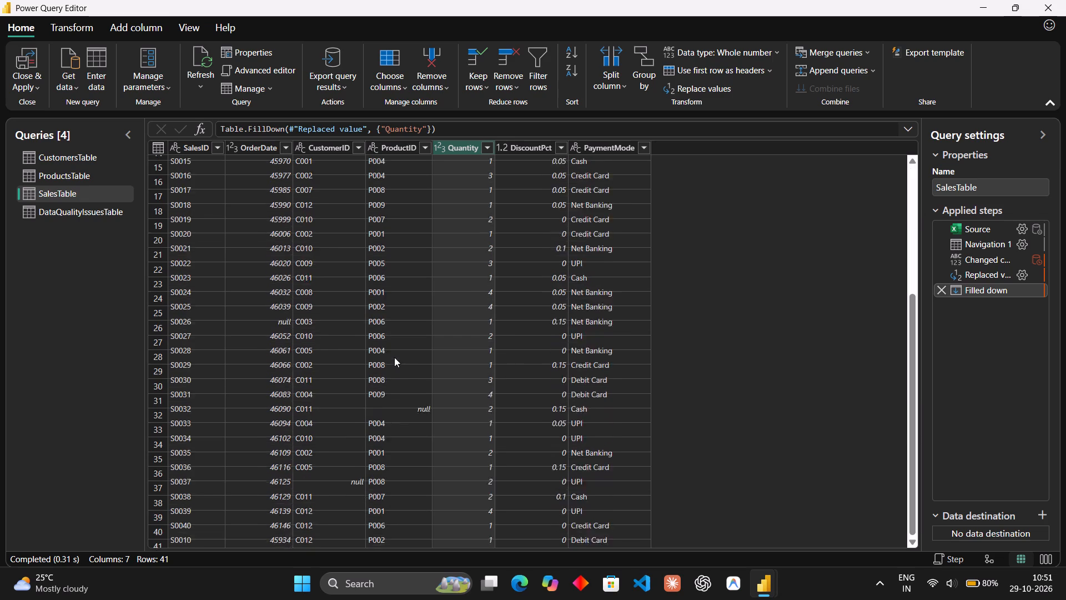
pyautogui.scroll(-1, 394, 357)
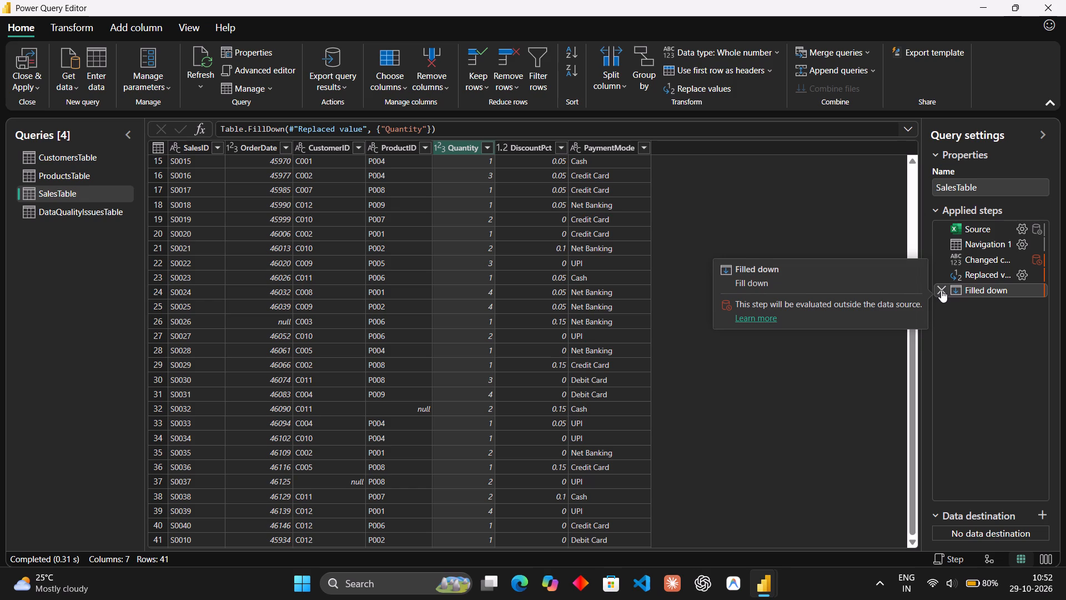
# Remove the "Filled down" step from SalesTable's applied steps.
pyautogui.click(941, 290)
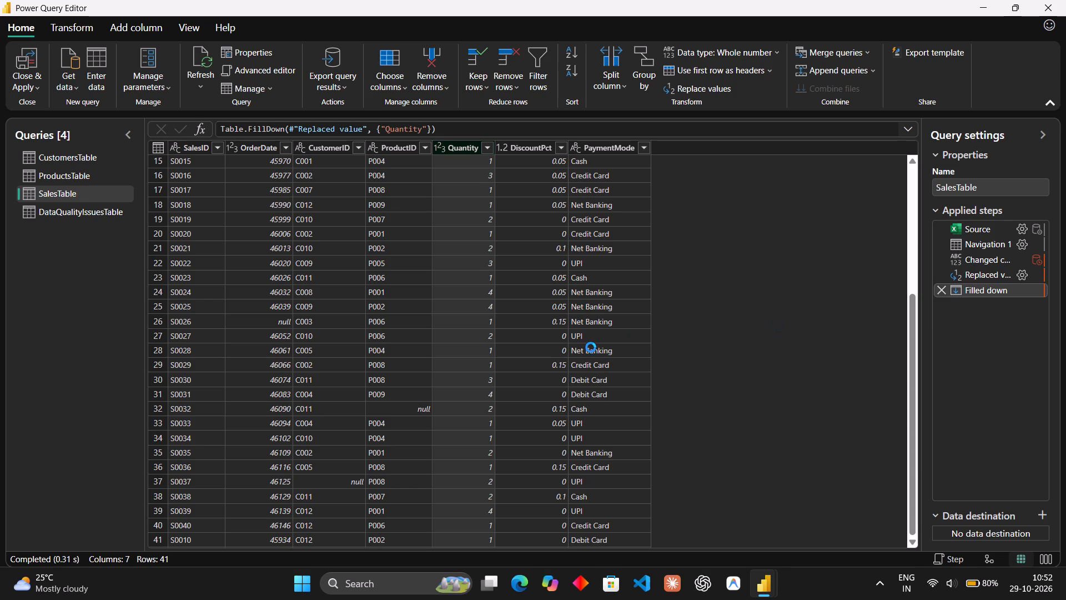
# Filter SalesTable's Quantity column to exclude null values and check the remaining rows.
pyautogui.click(489, 148)
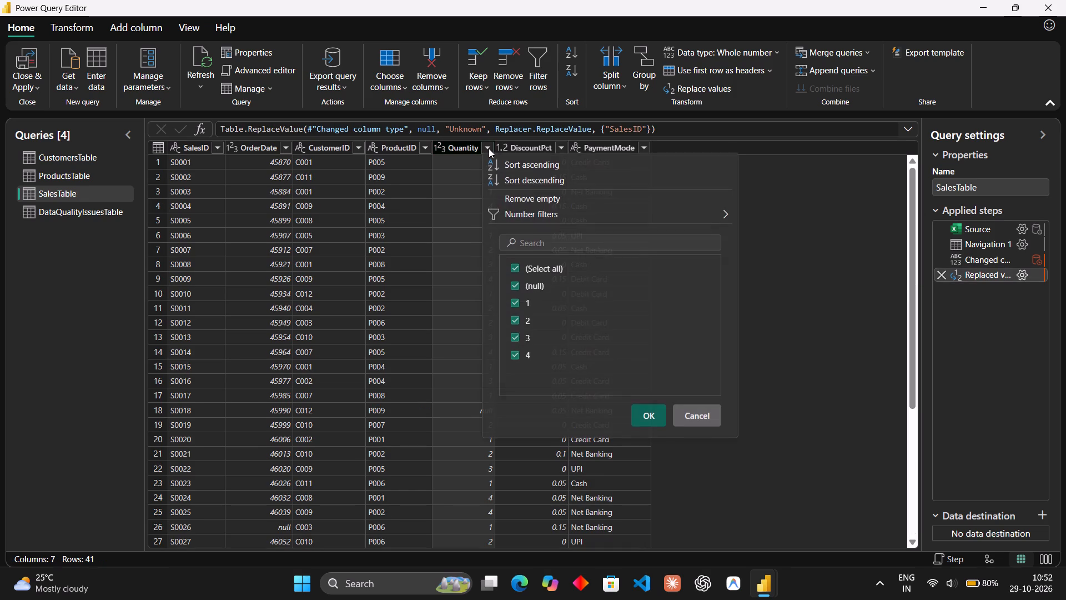
pyautogui.click(514, 286)
pyautogui.click(657, 423)
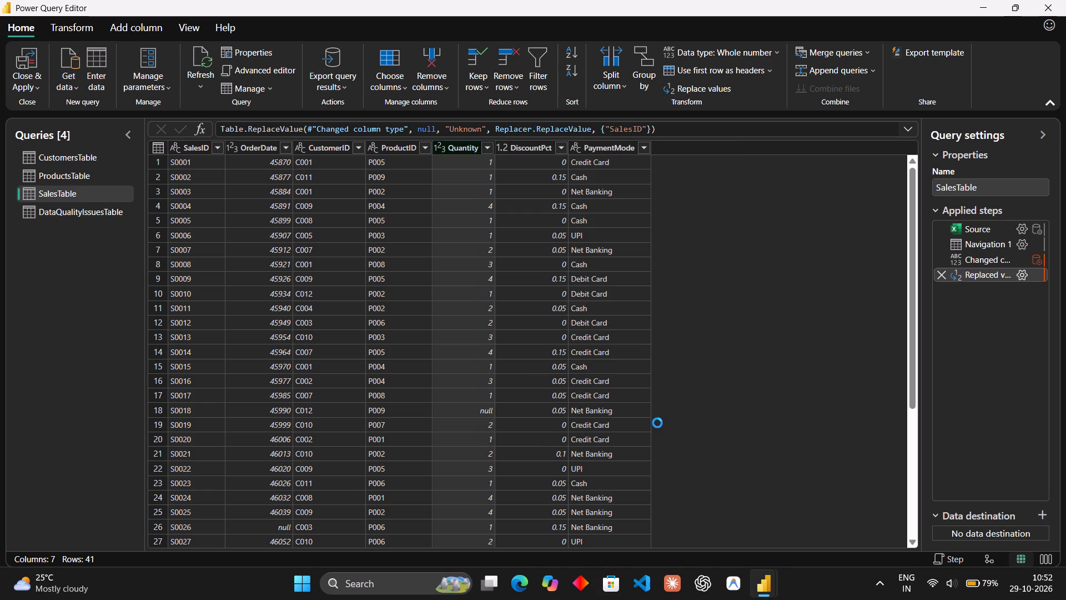
pyautogui.scroll(-3, 539, 350)
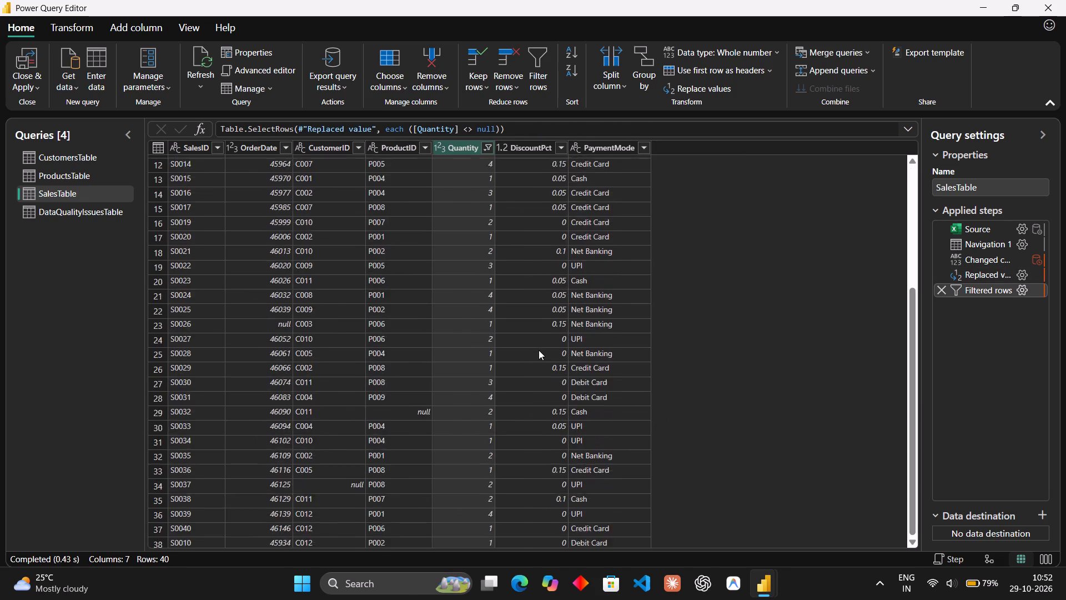
pyautogui.scroll(-2, 539, 350)
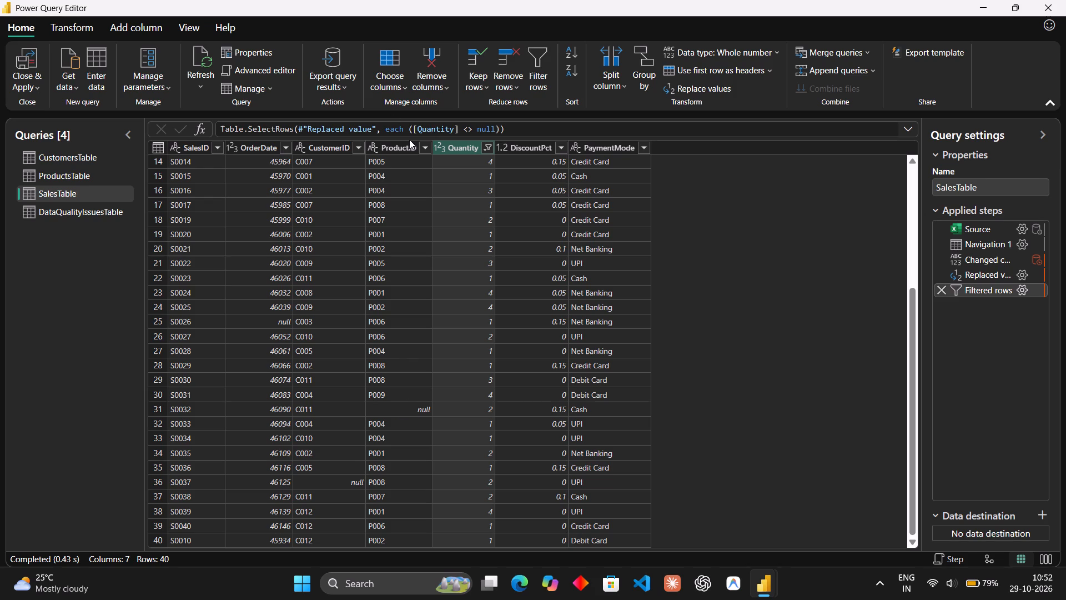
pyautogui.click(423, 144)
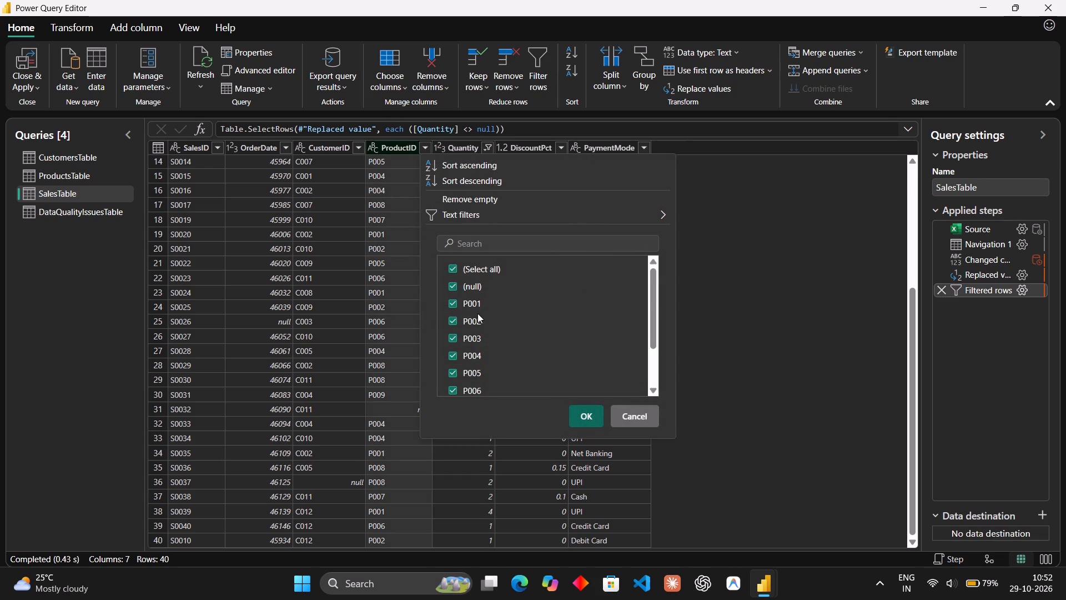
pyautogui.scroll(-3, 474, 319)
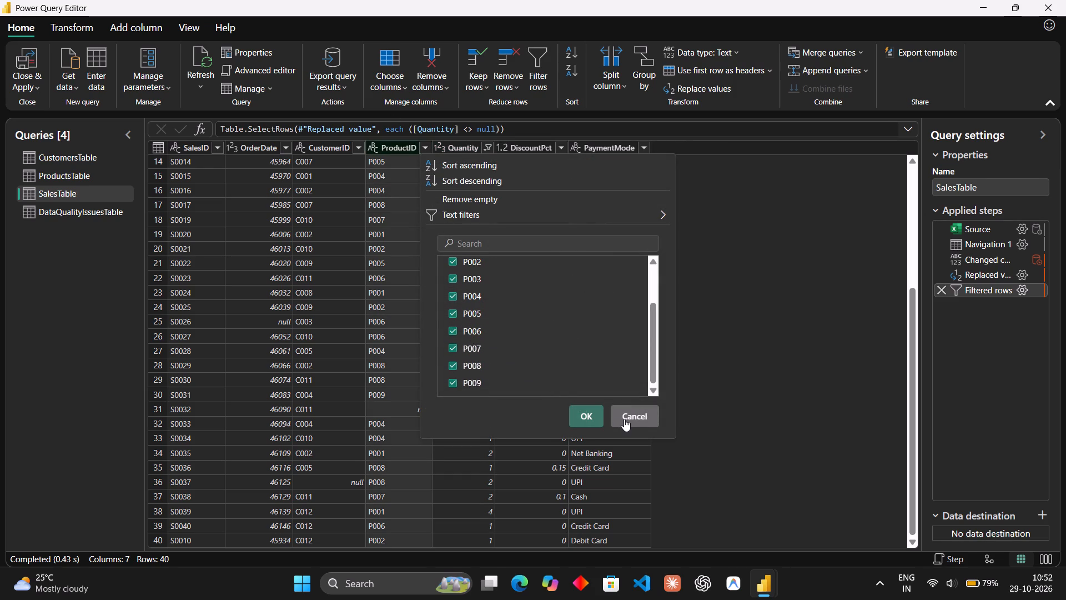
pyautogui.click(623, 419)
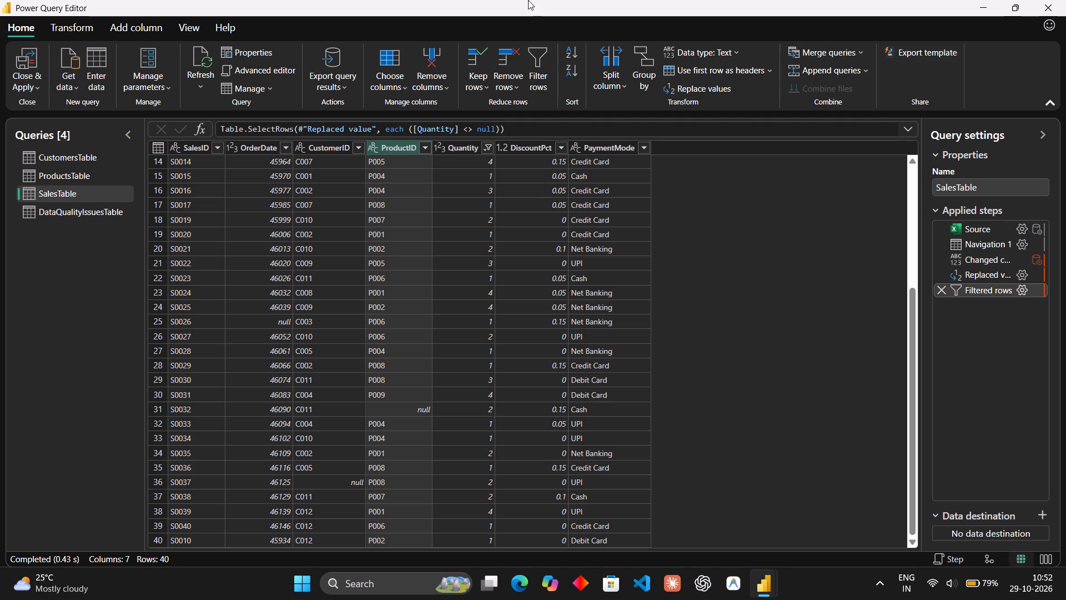
# Remove duplicate rows from SalesTable based on the CustomerID column.
pyautogui.click(323, 149)
pyautogui.rightClick(323, 149)
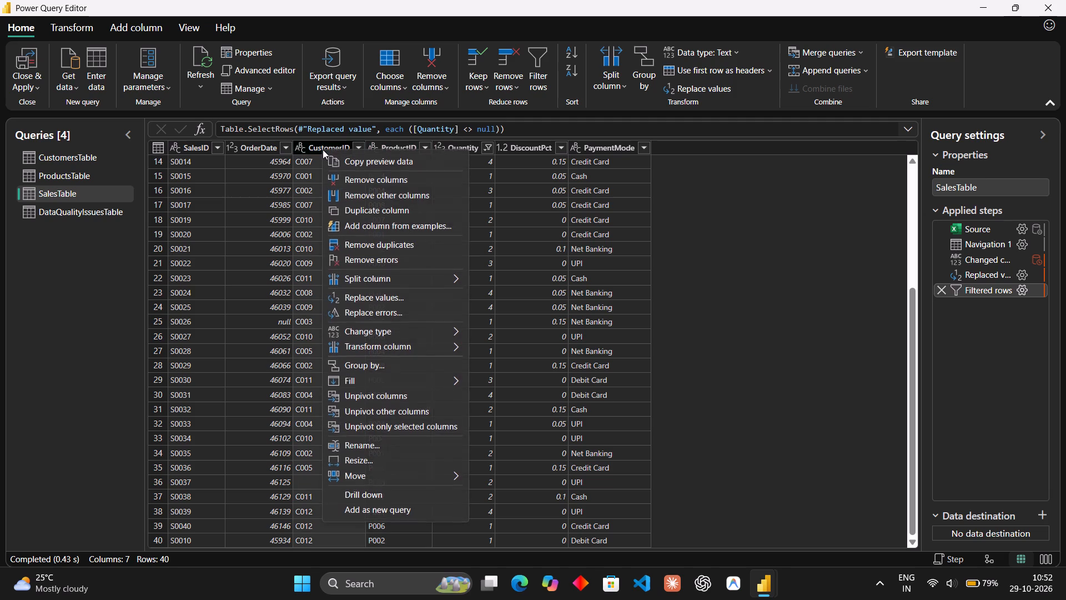
pyautogui.click(388, 241)
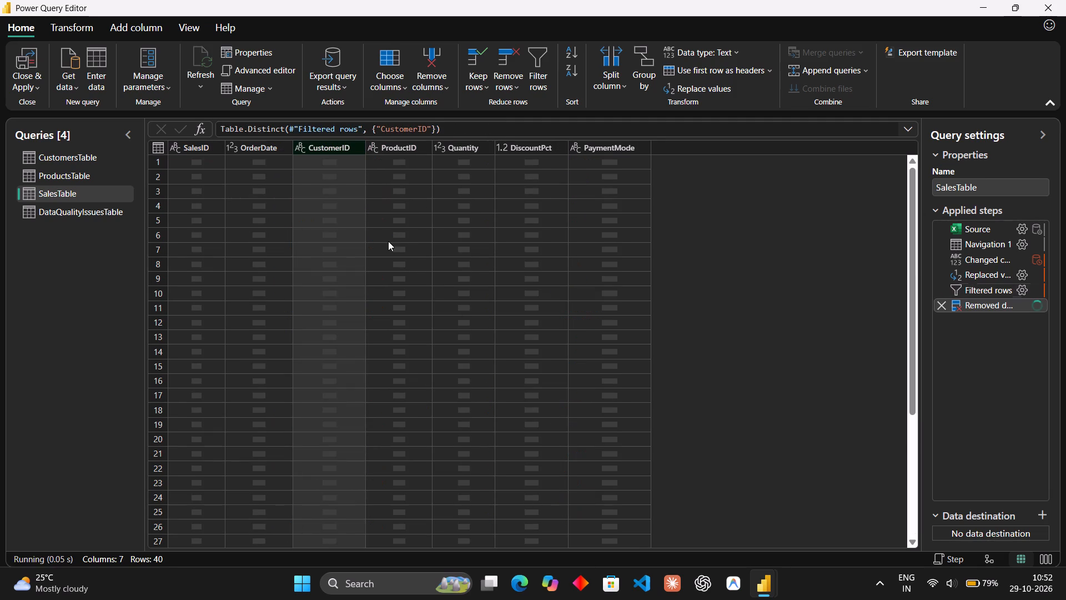
pyautogui.scroll(2, 326, 303)
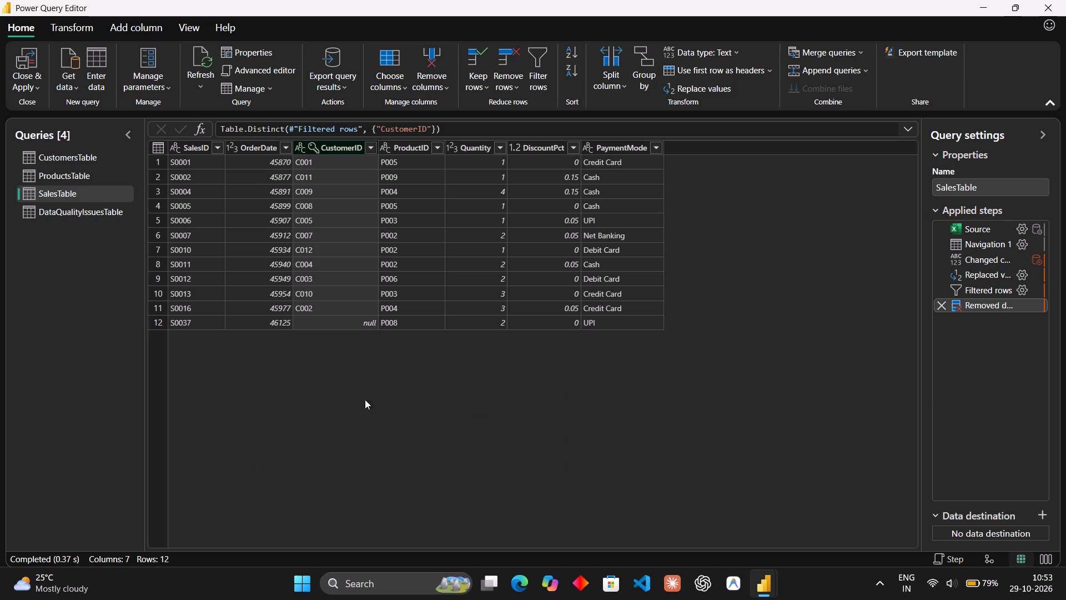
# Remove duplicate rows from SalesTable based on the ProductID column.
pyautogui.rightClick(400, 148)
pyautogui.click(430, 247)
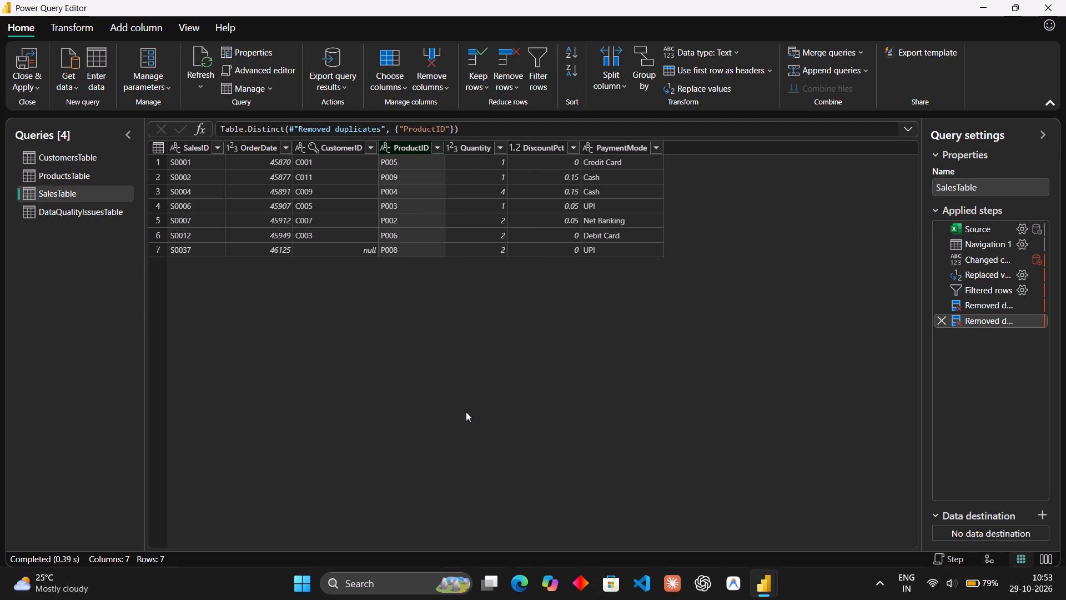
# Open the ProductsTable query to review its data.
pyautogui.click(77, 181)
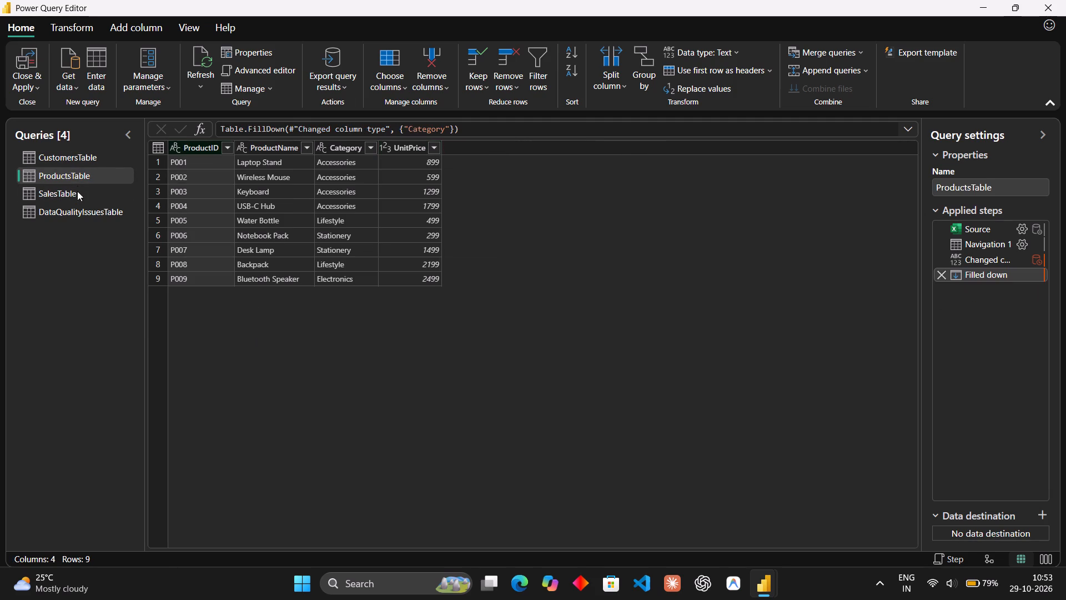
# Review the issues and suggested cleaning actions in DataQualityIssuesTable, and look over the data in CustomersTable, ProductsTable and SalesTable.
pyautogui.click(83, 207)
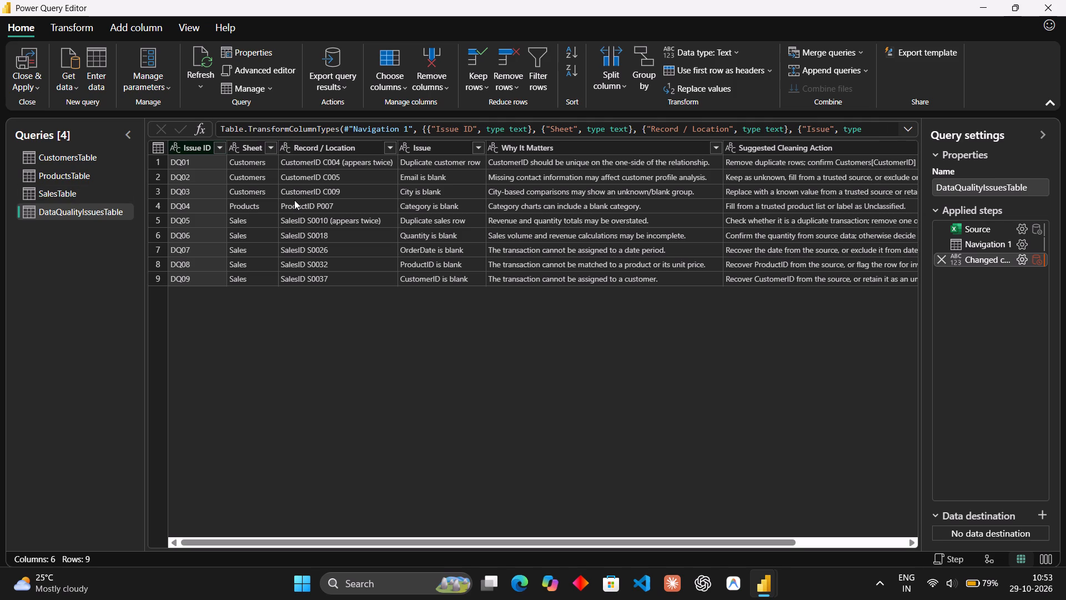
pyautogui.hscroll(-6, 294, 200)
pyautogui.click(67, 190)
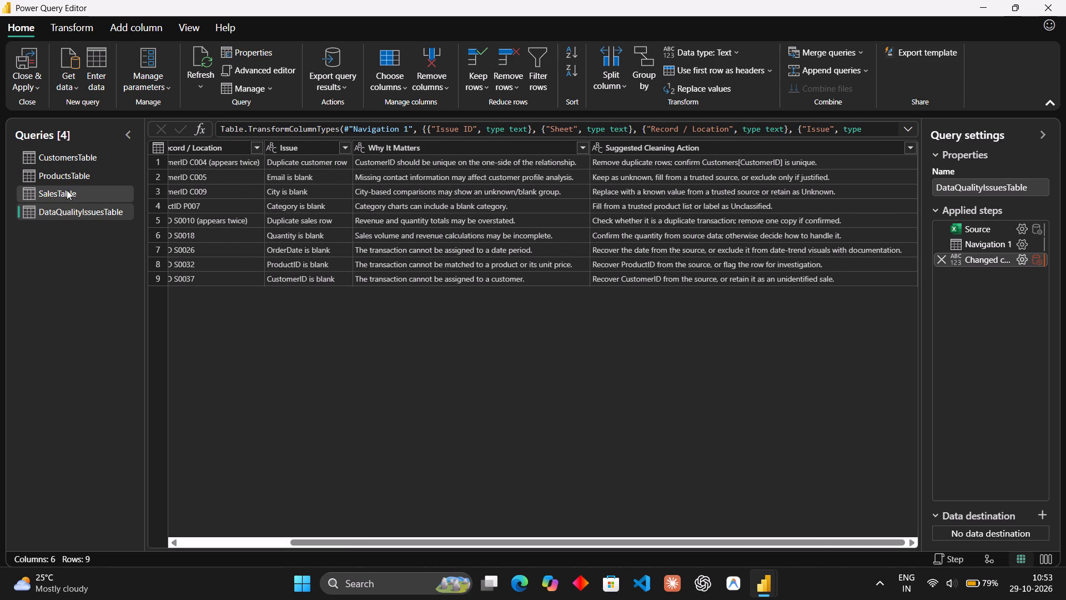
pyautogui.click(71, 171)
pyautogui.click(77, 153)
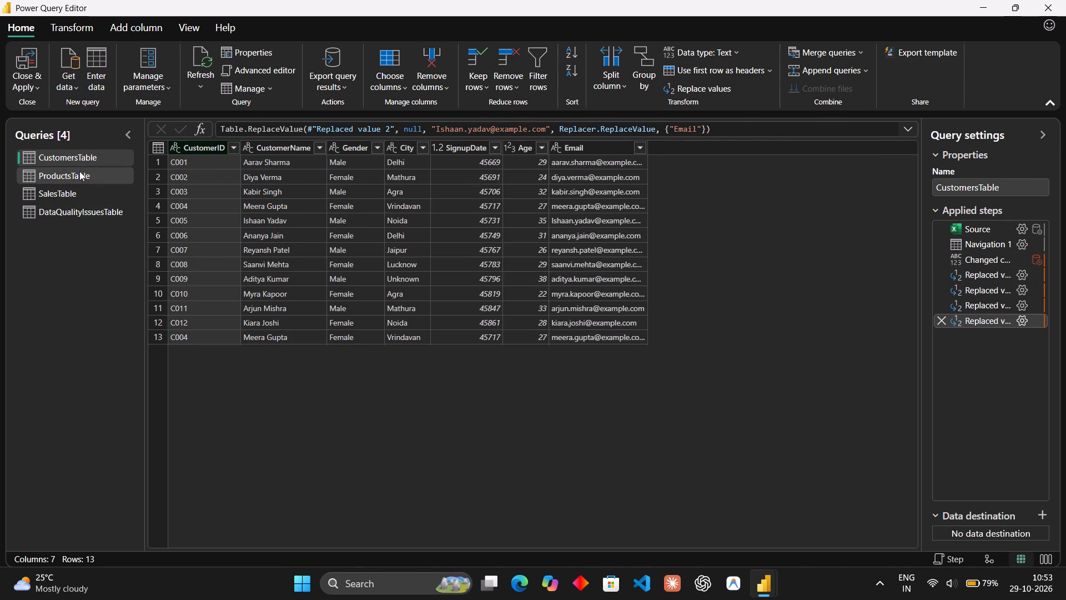
pyautogui.click(84, 176)
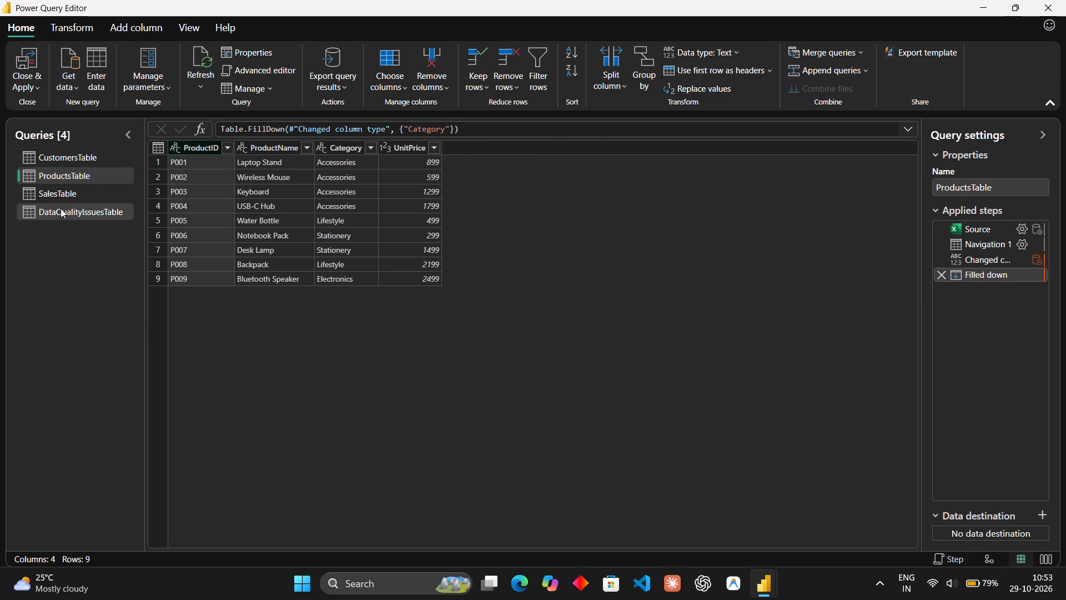
pyautogui.click(61, 208)
pyautogui.click(72, 196)
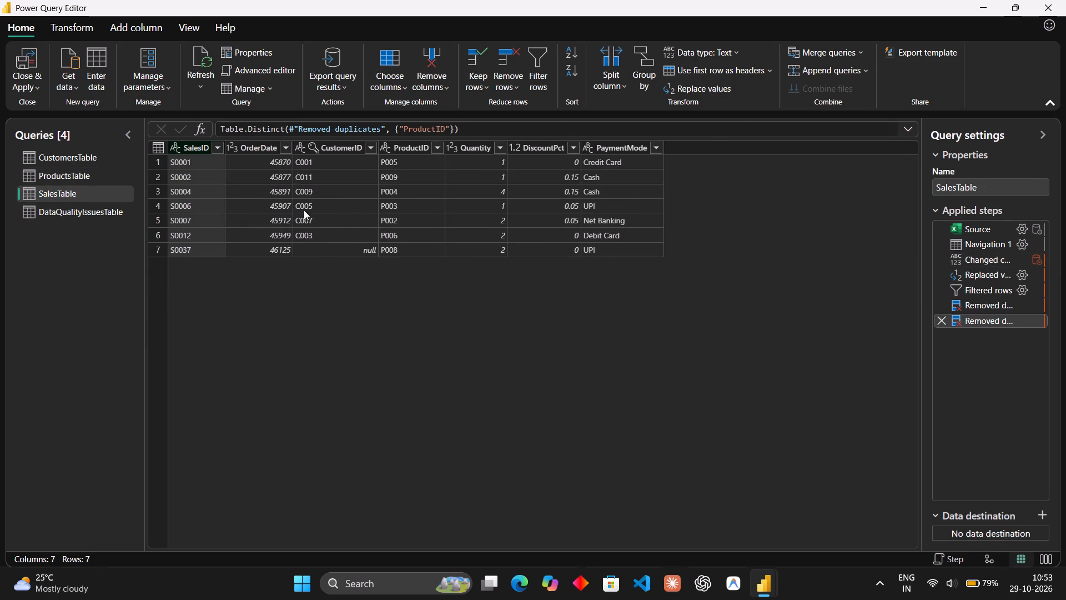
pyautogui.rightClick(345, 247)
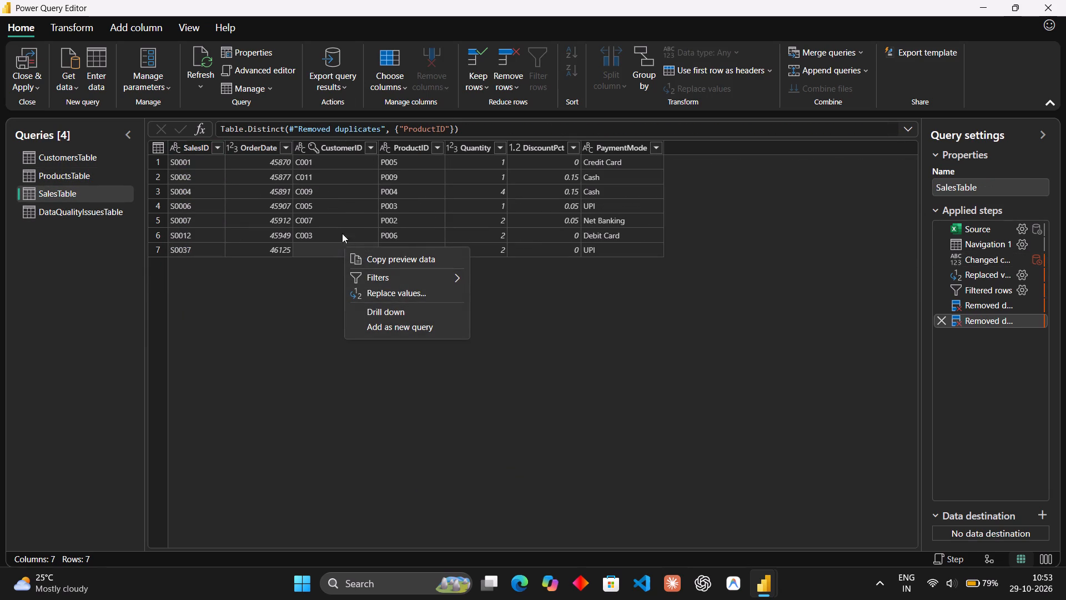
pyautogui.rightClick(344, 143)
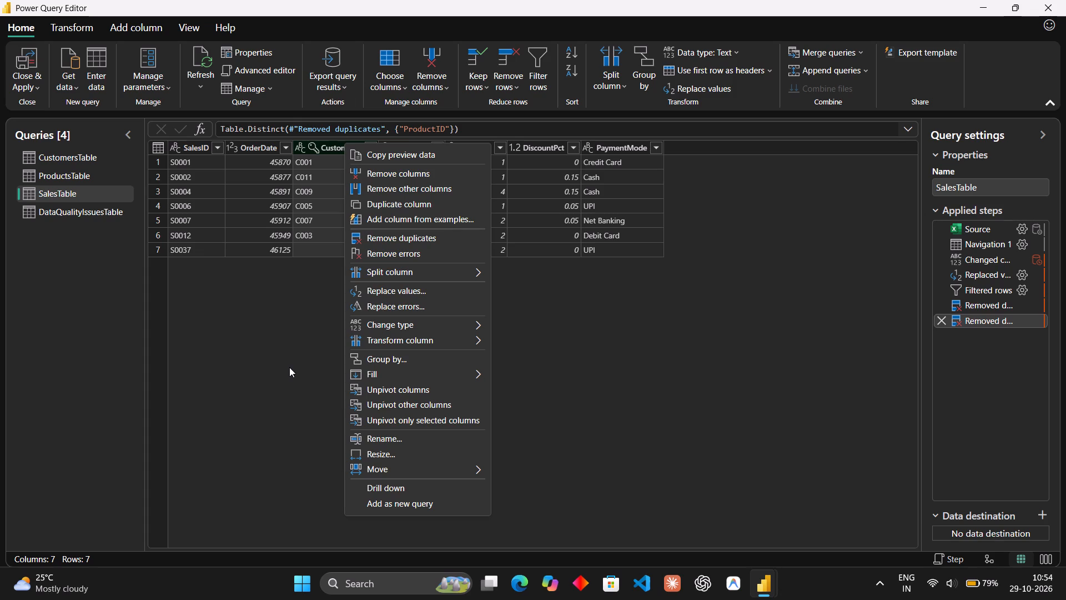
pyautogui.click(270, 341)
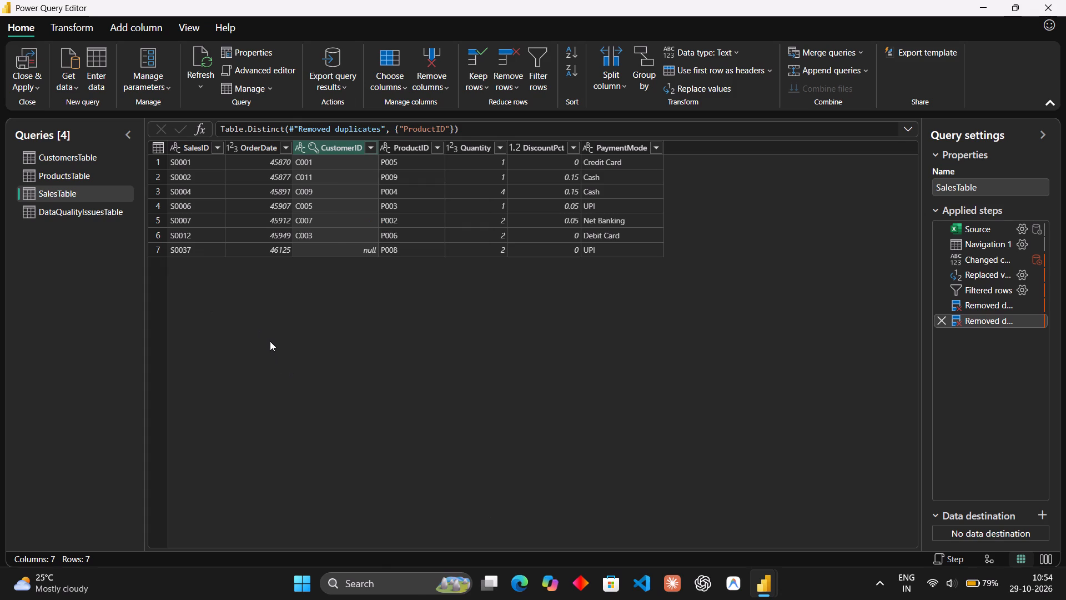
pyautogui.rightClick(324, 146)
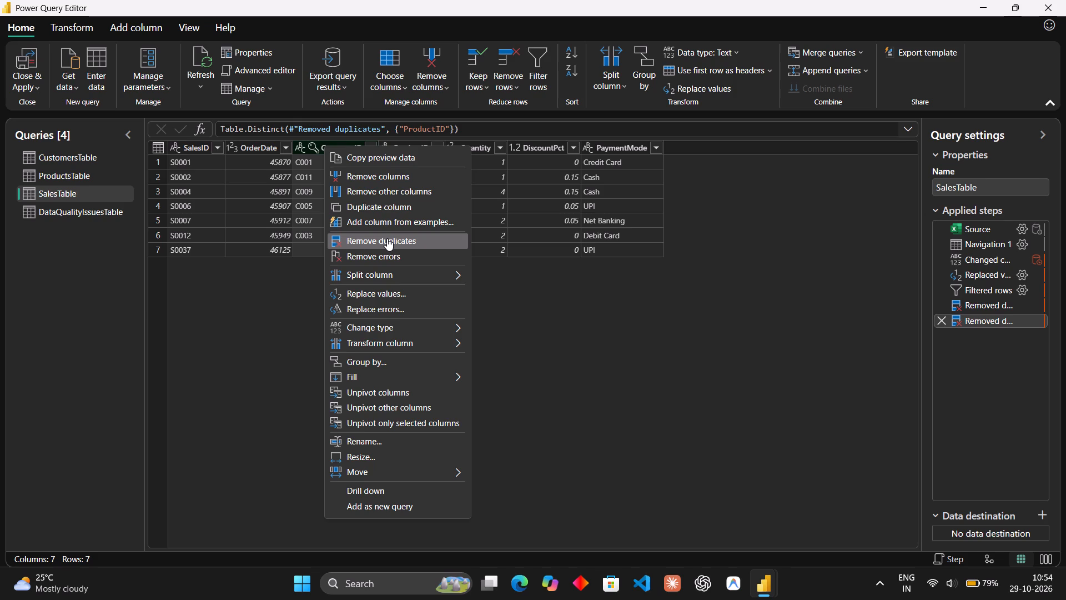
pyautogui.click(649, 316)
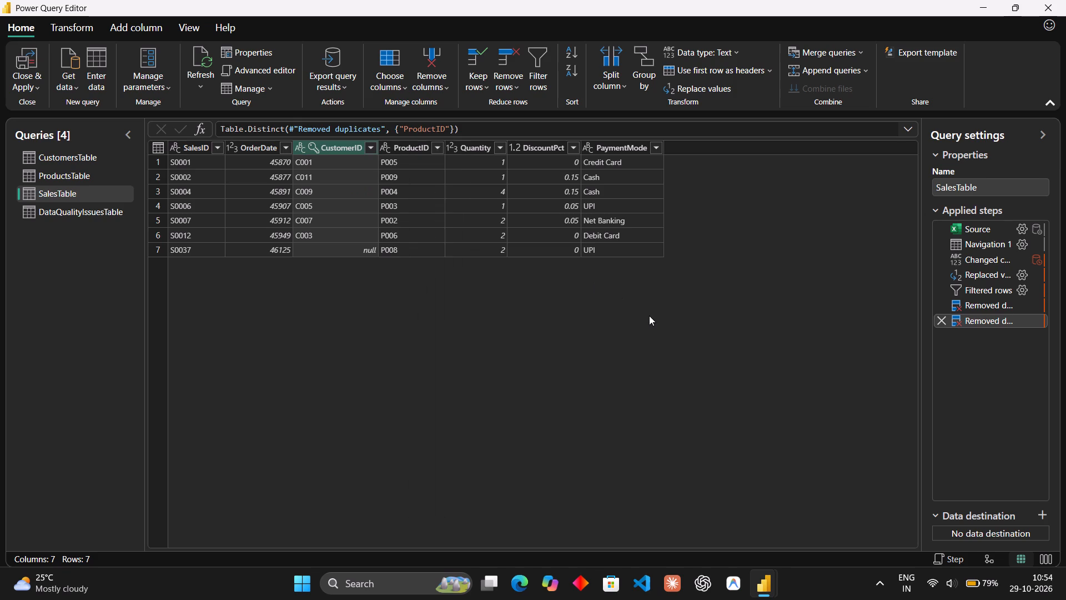
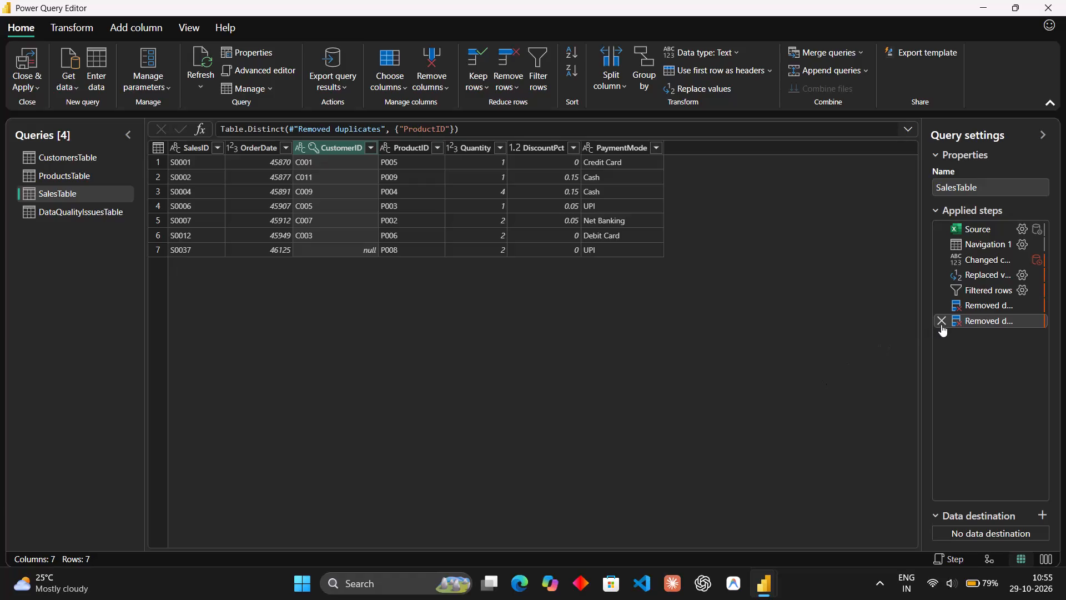
# Delete the two applied steps that removed duplicates by ProductID and CustomerID from SalesTable.
pyautogui.click(943, 322)
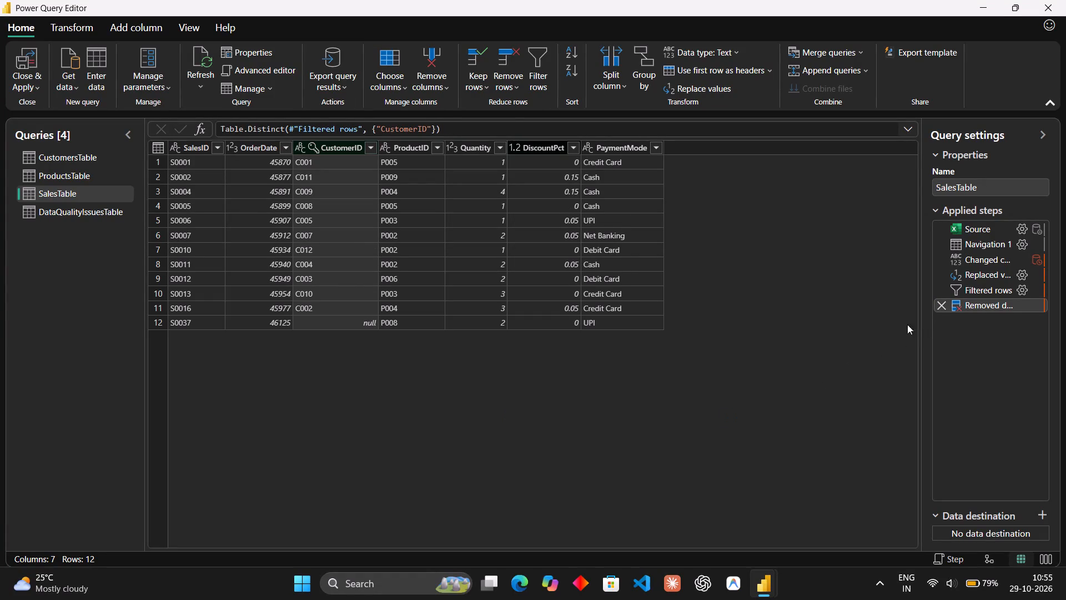
pyautogui.click(939, 306)
# Remove duplicate rows from SalesTable based on the SalesID column.
pyautogui.scroll(-7, 802, 404)
pyautogui.scroll(-2, 682, 453)
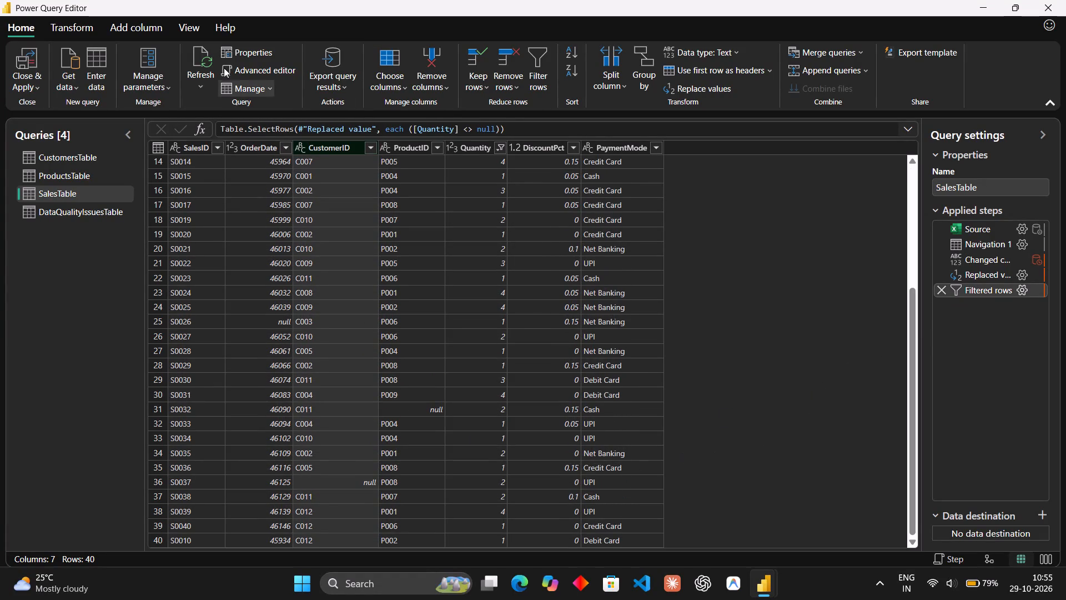
pyautogui.rightClick(193, 151)
pyautogui.click(267, 251)
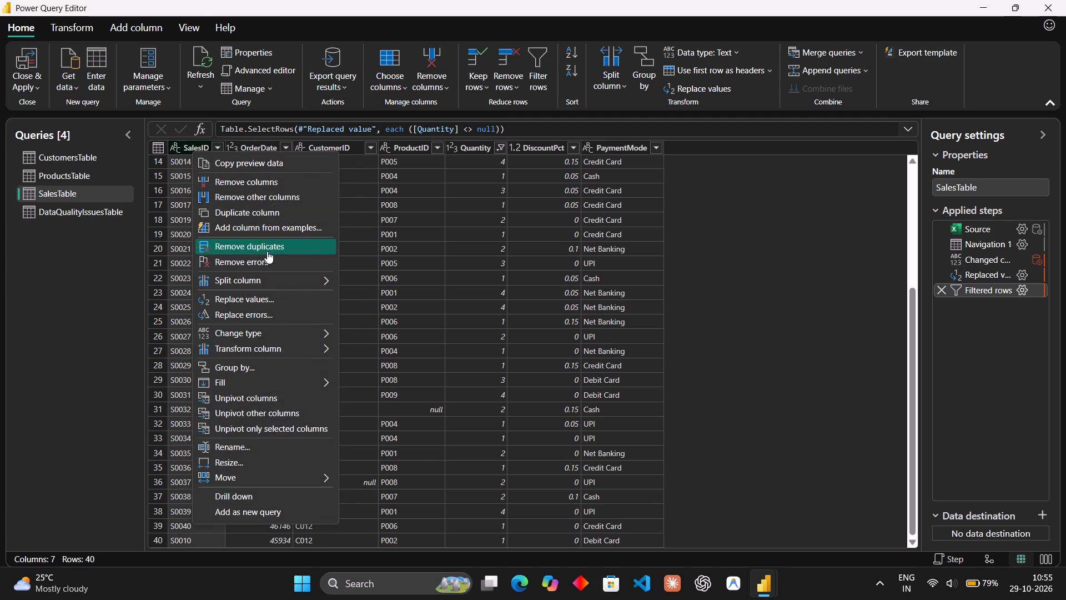
# Look through the SalesTable rows and filter out those with a null value in the OrderDate column.
pyautogui.scroll(-4, 599, 318)
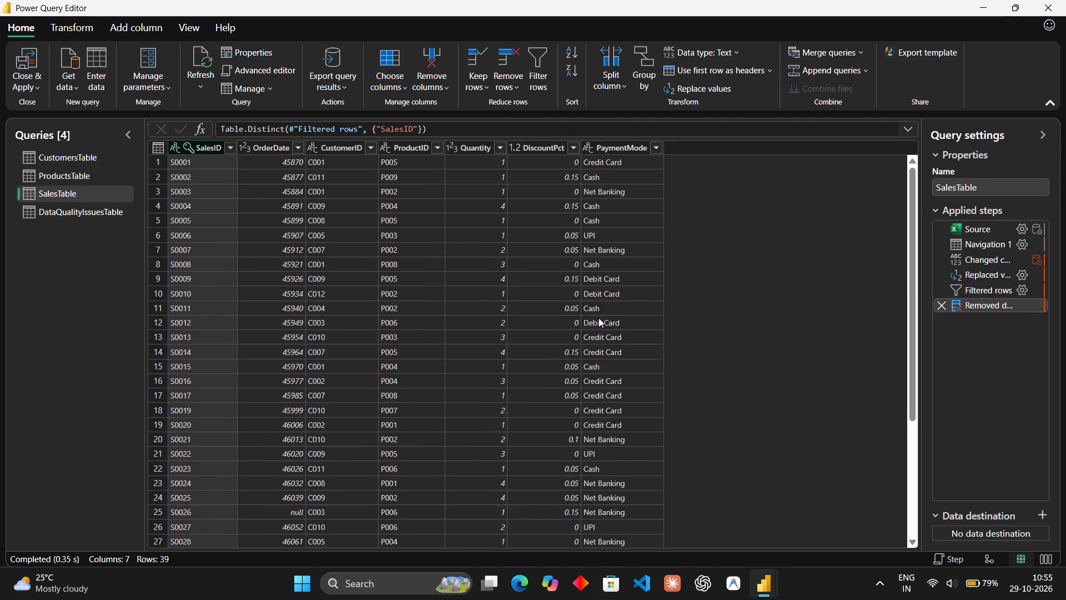
pyautogui.scroll(-7, 599, 318)
pyautogui.scroll(7, 599, 318)
pyautogui.scroll(-3, 599, 318)
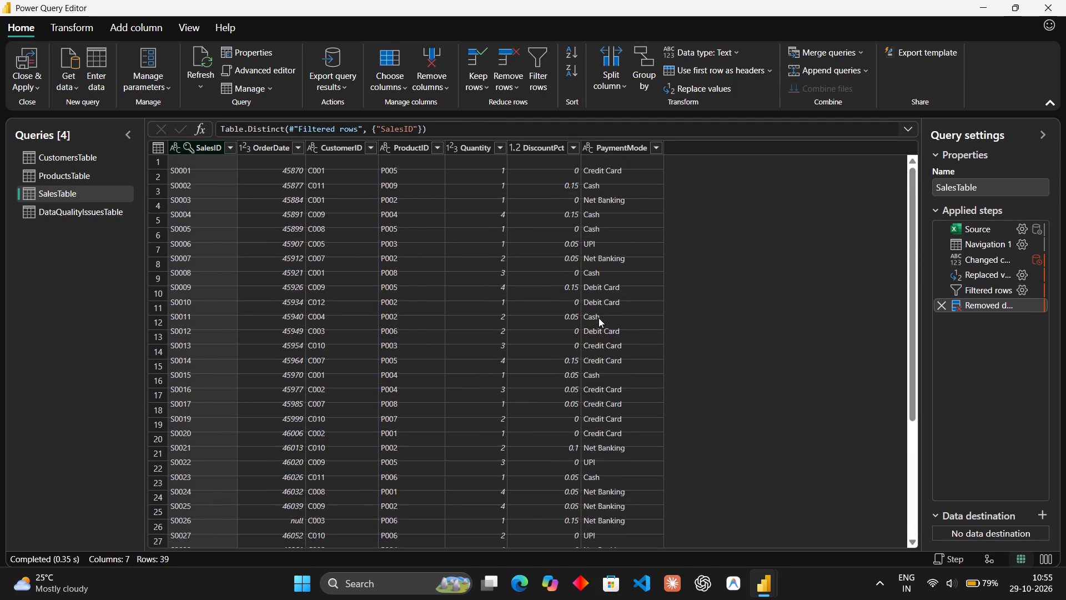
pyautogui.scroll(-5, 599, 318)
pyautogui.scroll(5, 664, 554)
pyautogui.scroll(5, 633, 344)
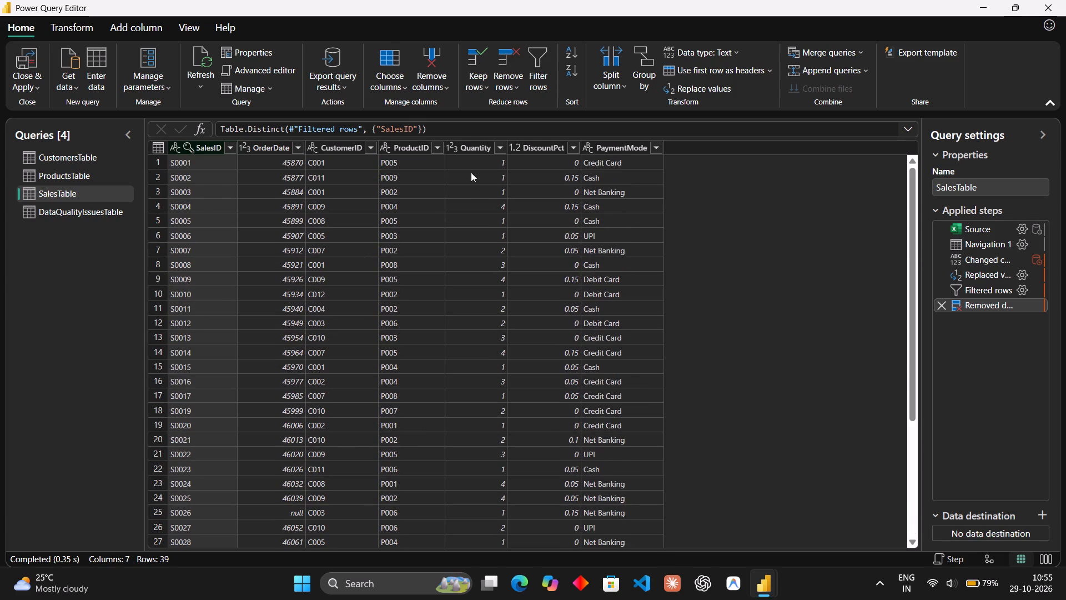
pyautogui.click(278, 141)
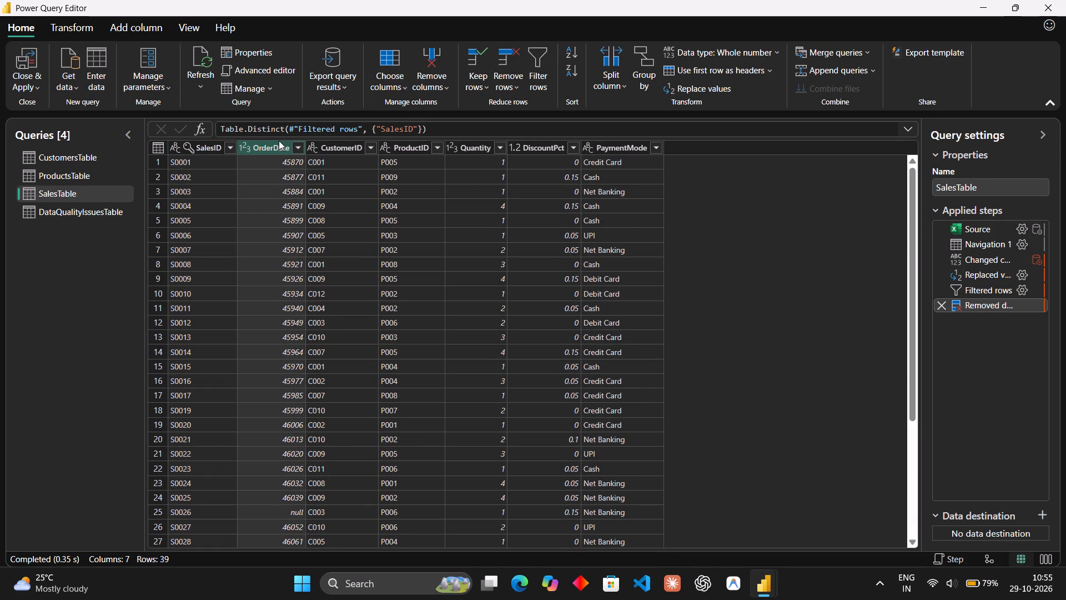
pyautogui.rightClick(291, 145)
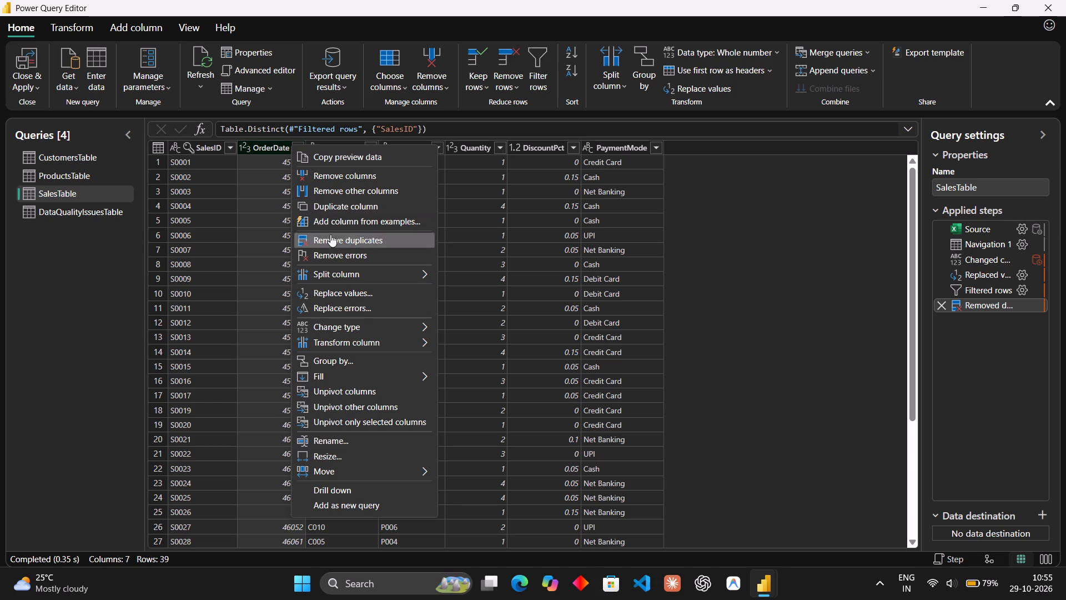
pyautogui.click(264, 143)
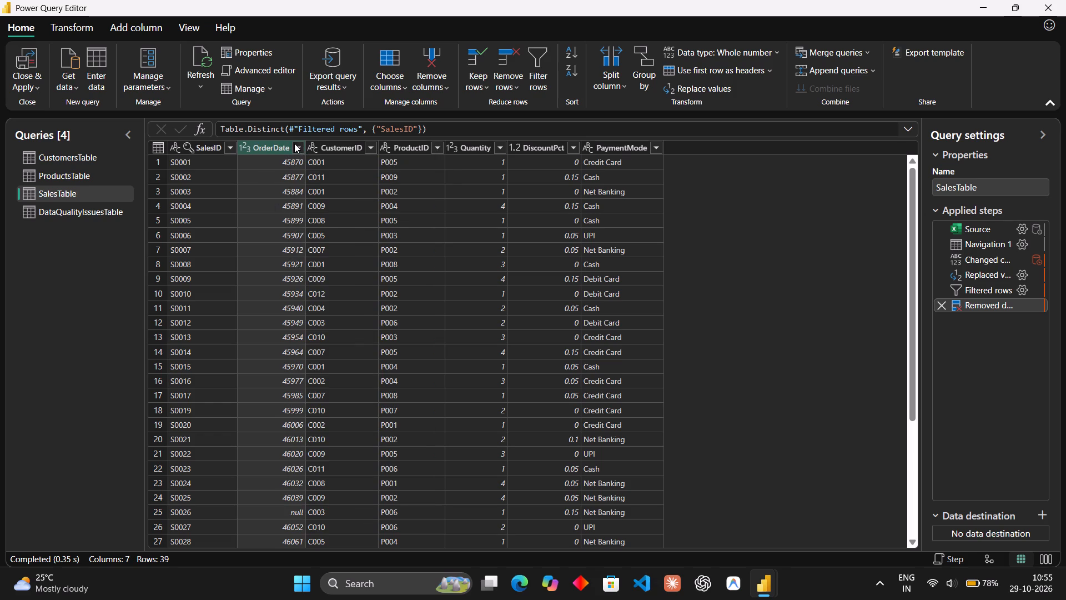
pyautogui.click(294, 143)
pyautogui.click(326, 286)
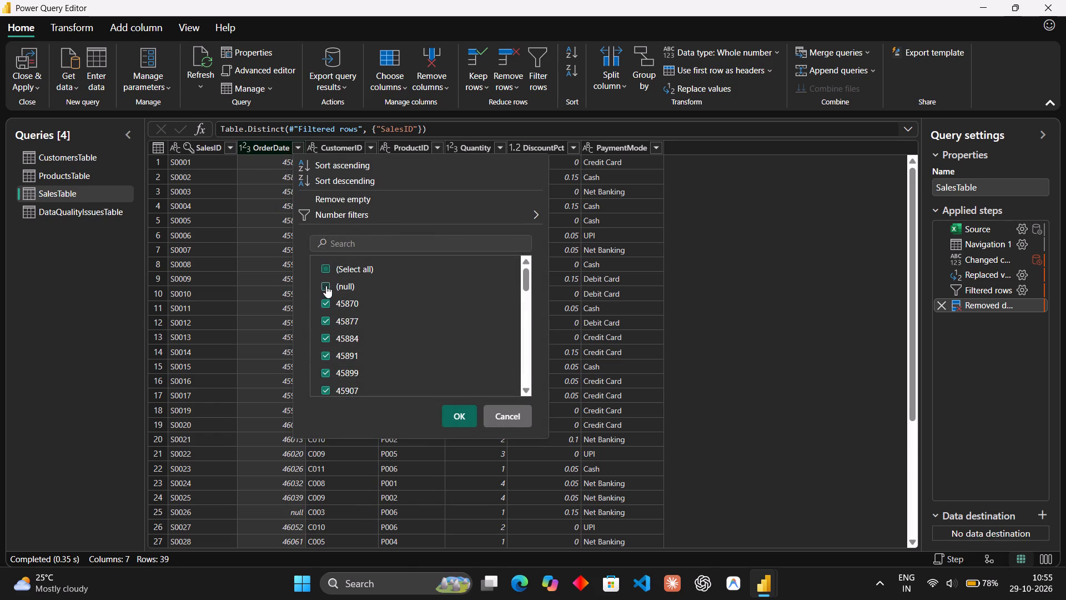
pyautogui.click(459, 411)
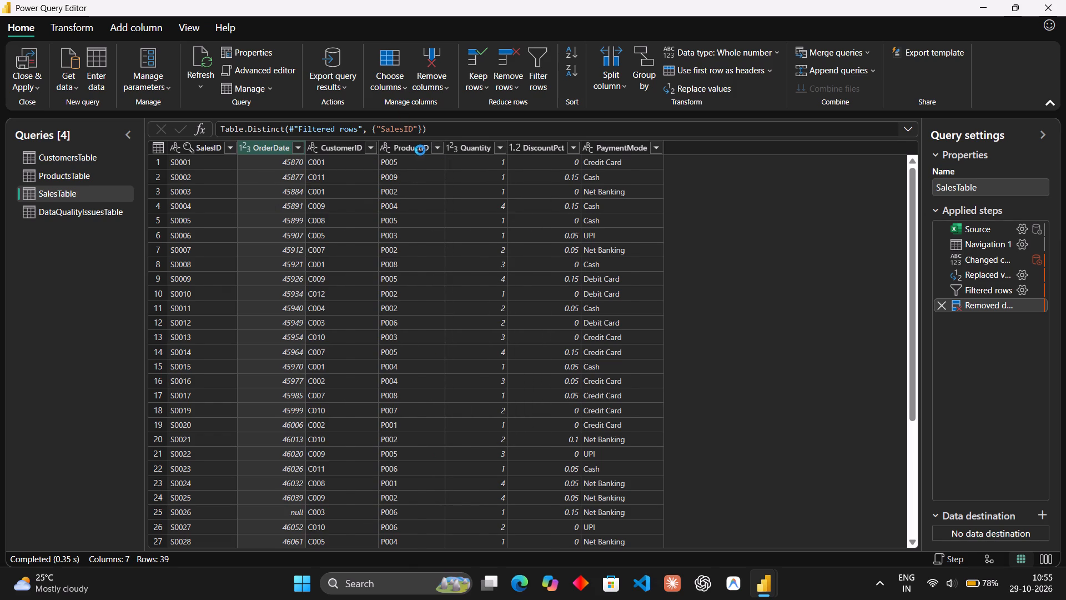
# Filter out the SalesTable rows that have a null value in the ProductID column.
pyautogui.scroll(-5, 396, 317)
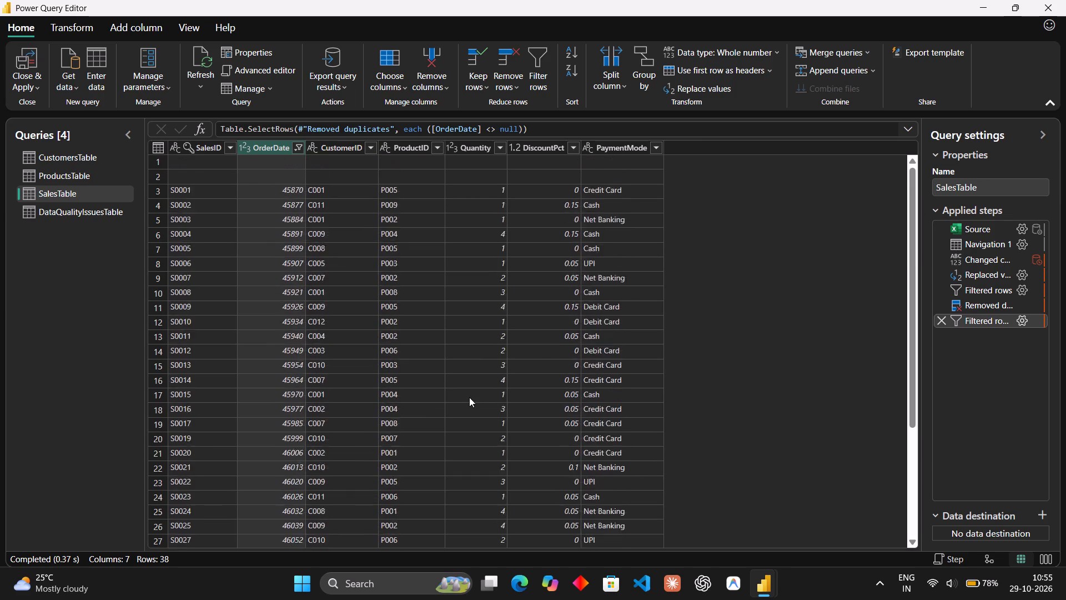
pyautogui.click(435, 152)
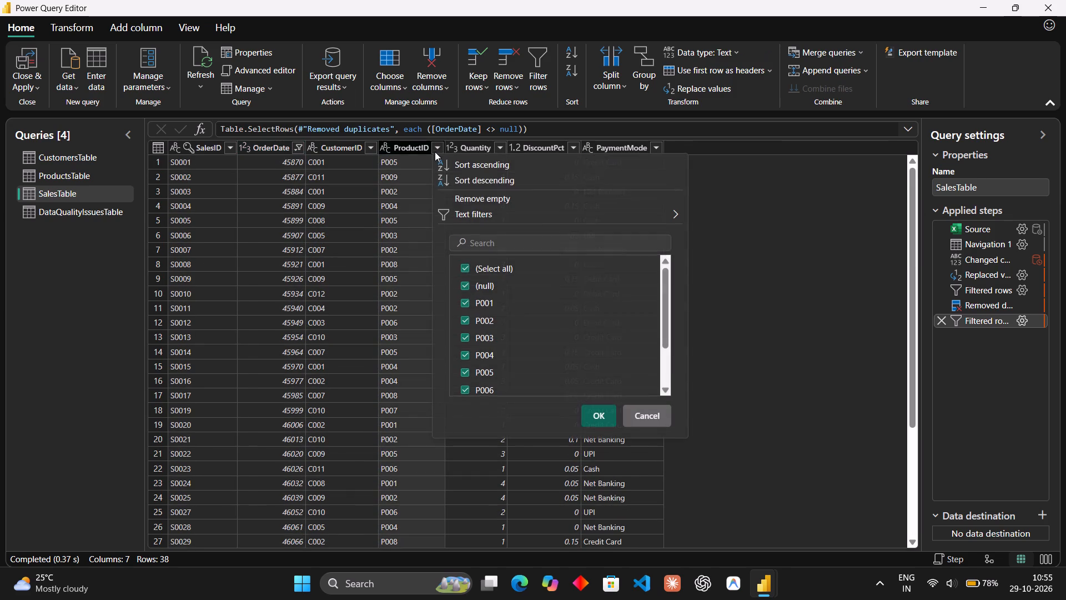
pyautogui.click(464, 289)
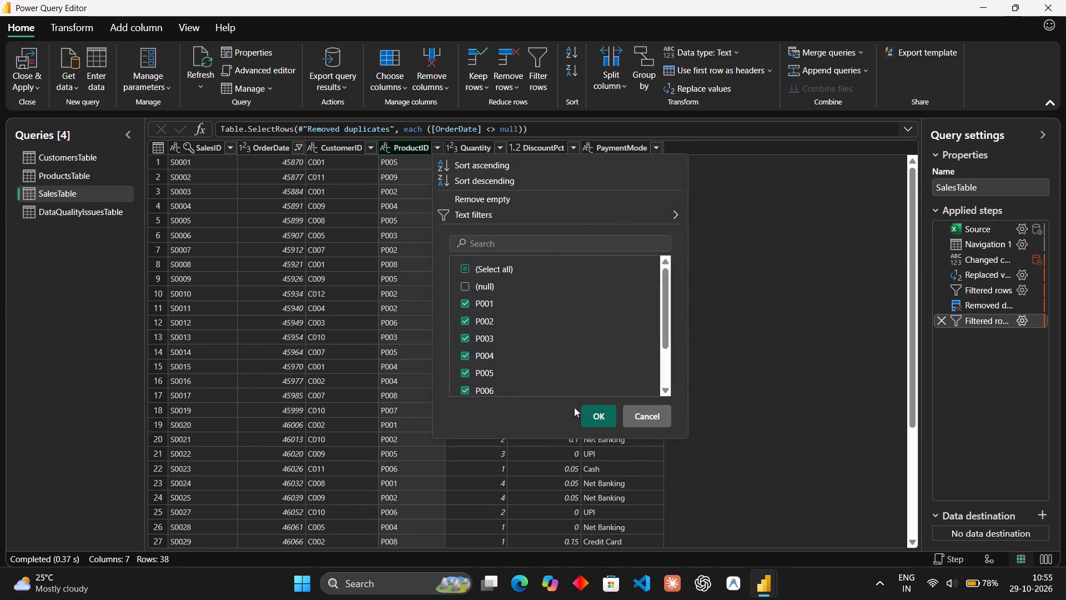
pyautogui.click(592, 412)
# Filter out the SalesTable rows that have a null value in the CustomerID column.
pyautogui.click(378, 149)
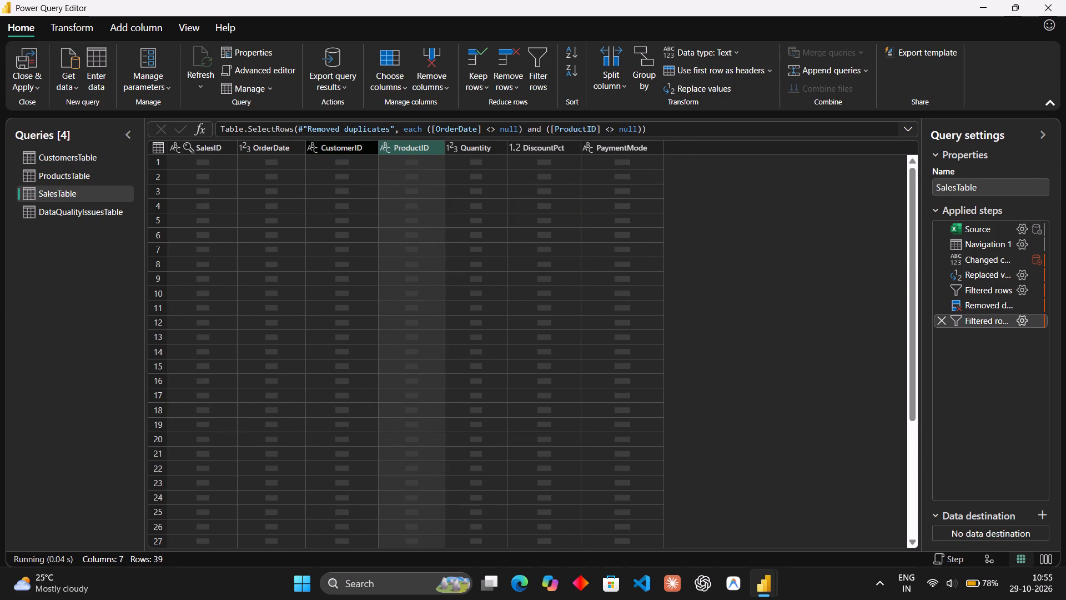
pyautogui.click(369, 148)
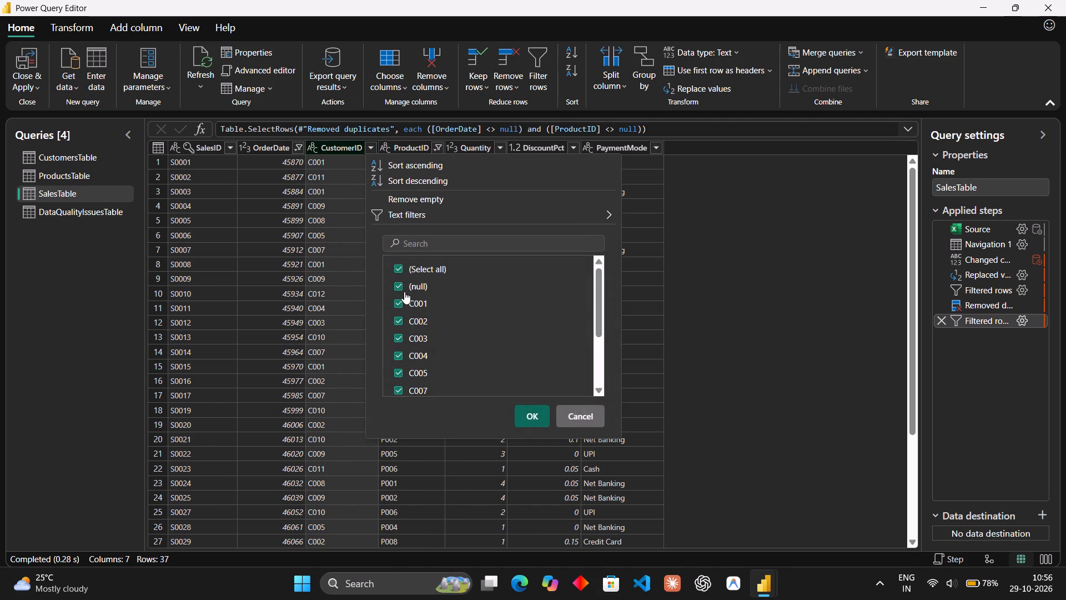
pyautogui.click(395, 283)
pyautogui.click(533, 420)
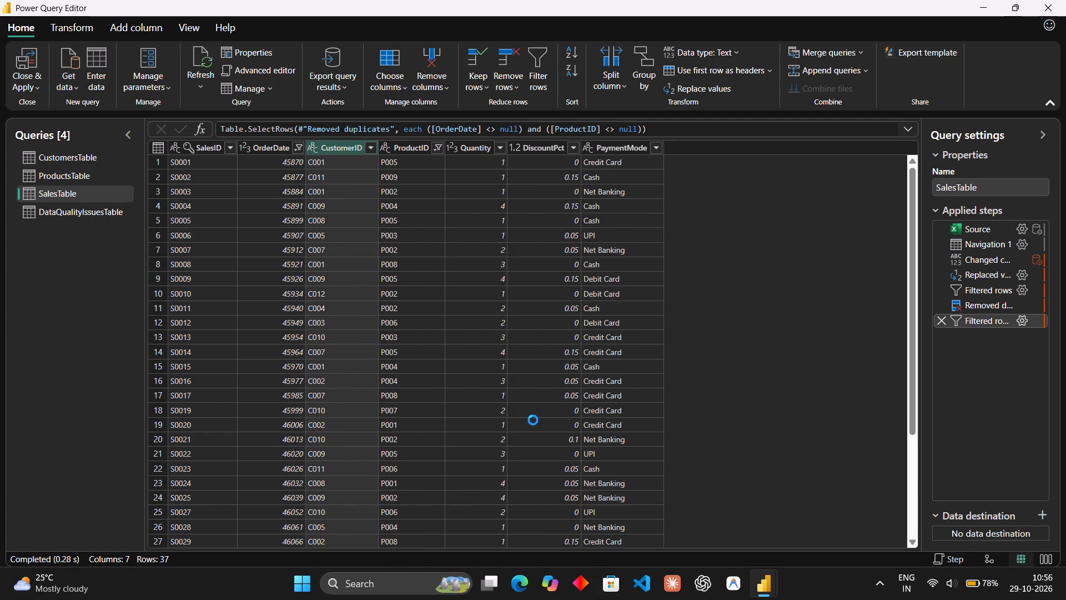
# Check the filtered SalesTable rows, then close the query editor and apply all pending query changes to the report.
pyautogui.scroll(-12, 702, 419)
pyautogui.scroll(-10, 702, 419)
pyautogui.scroll(-12, 702, 419)
pyautogui.scroll(5, 702, 419)
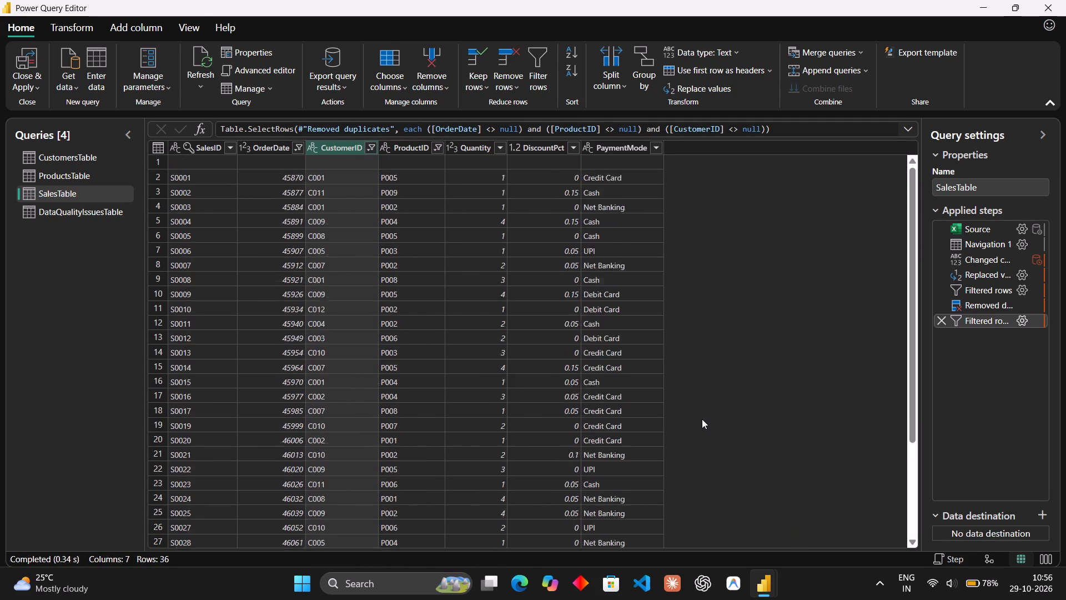
pyautogui.click(23, 80)
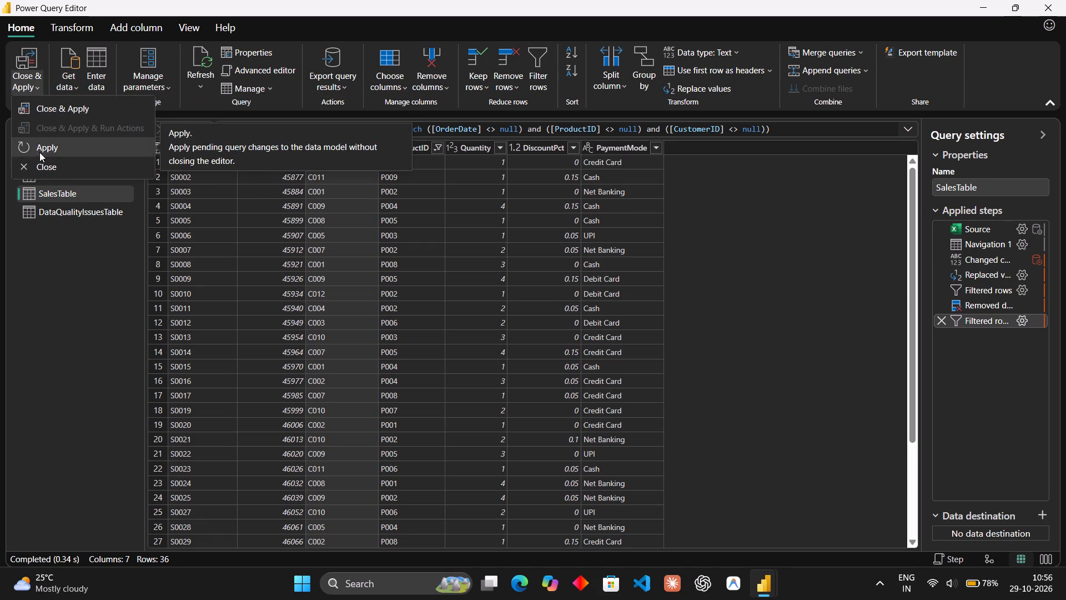
pyautogui.click(63, 107)
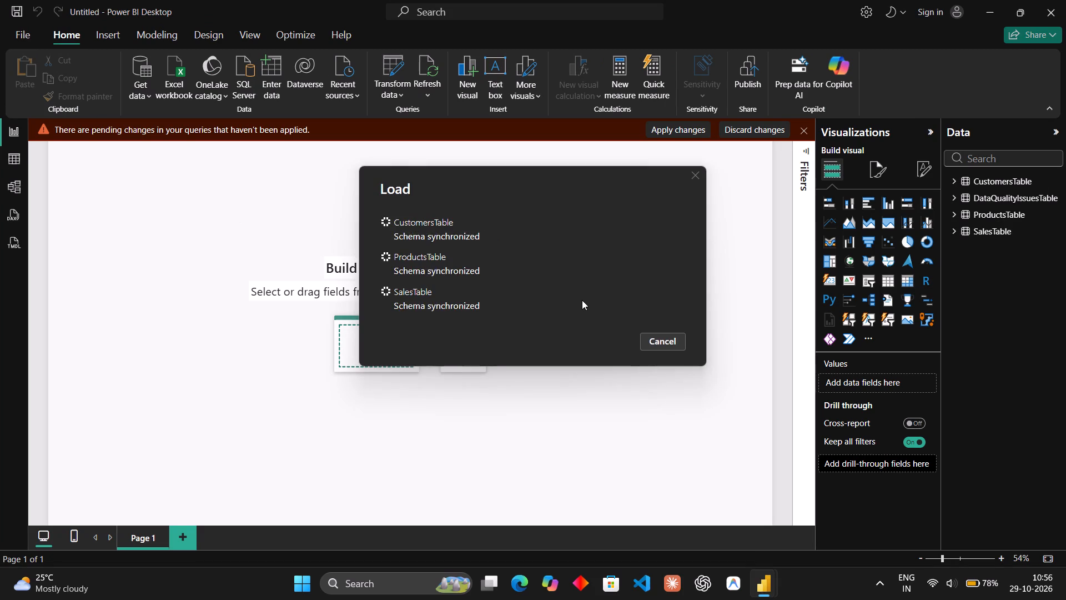